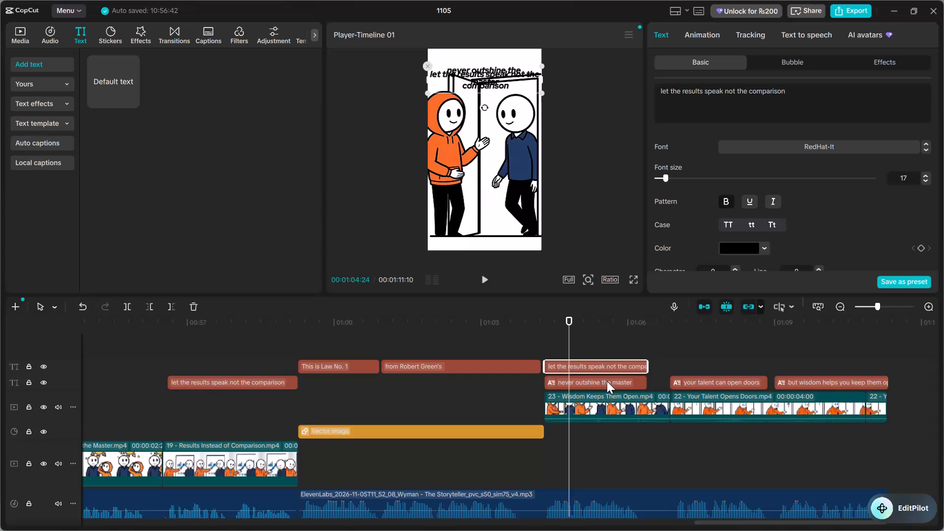
# Move the caption's text into the text clip directly above it, replacing its wording with "Never outshine the master".
pyautogui.click(607, 377)
pyautogui.click(794, 114)
pyautogui.hotkey('ctrl', 'a')
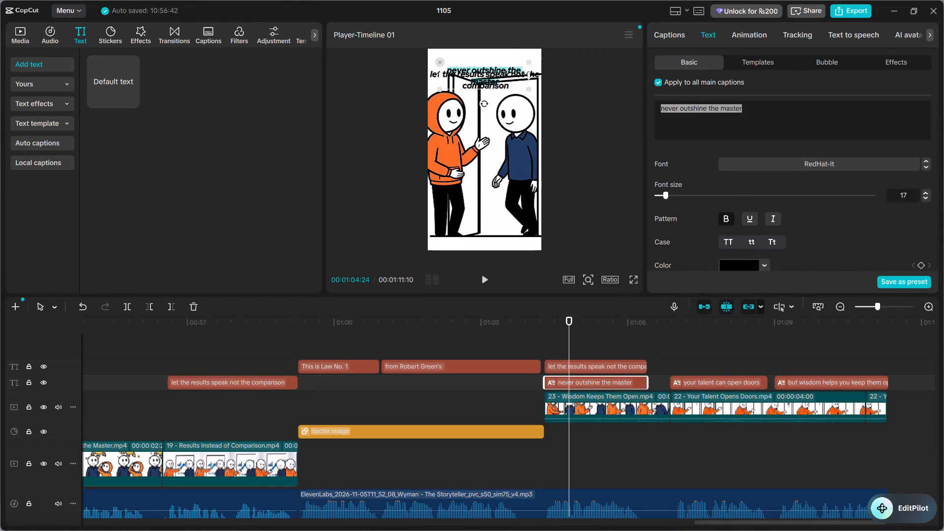
pyautogui.hotkey('ctrl', 'x')
pyautogui.click(610, 364)
pyautogui.doubleClick(767, 106)
pyautogui.click(769, 105)
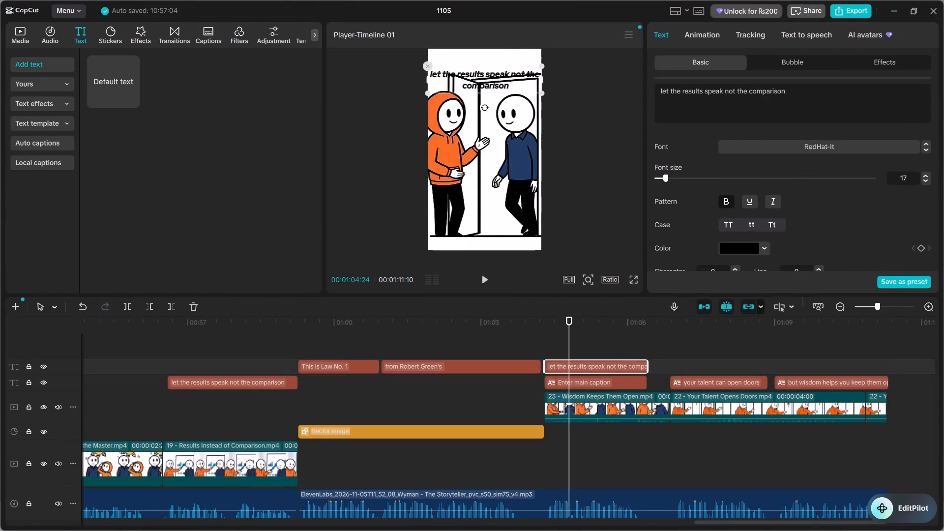
pyautogui.hotkey('ctrl', 'a')
pyautogui.hotkey('ctrl', 'v')
pyautogui.click(664, 90)
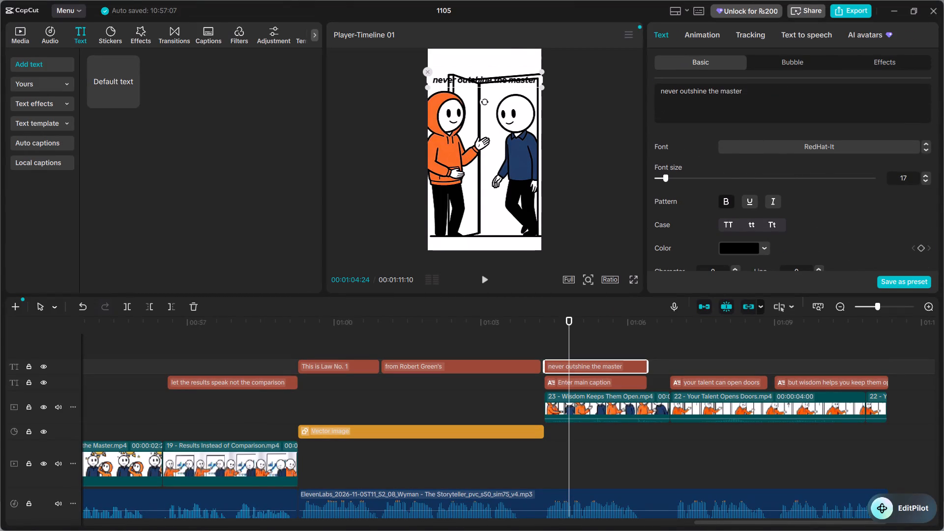
pyautogui.press('BackSpace')
pyautogui.hotkey('shift', 'n')
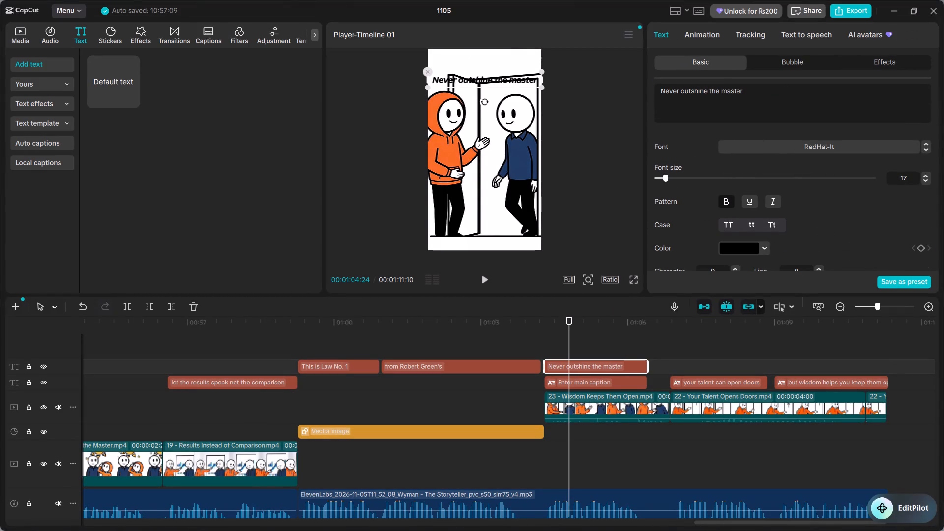
# Delete the emptied caption clip beneath the "Never outshine the master" text clip.
pyautogui.click(534, 323)
pyautogui.click(536, 317)
pyautogui.click(592, 380)
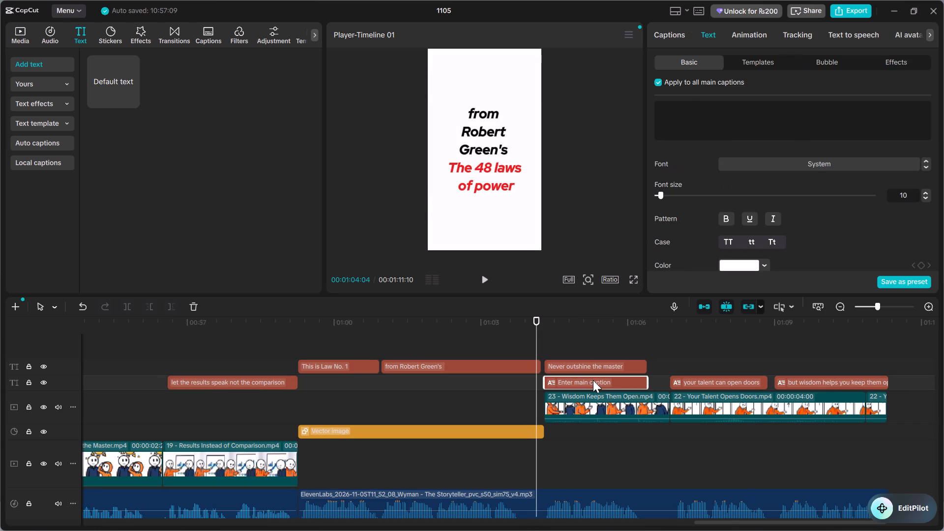
pyautogui.press('Delete')
# Move the "Never outshine the master" text up in the frame so it sits above the door drawing.
pyautogui.click(544, 322)
pyautogui.press('space')
pyautogui.press('space')
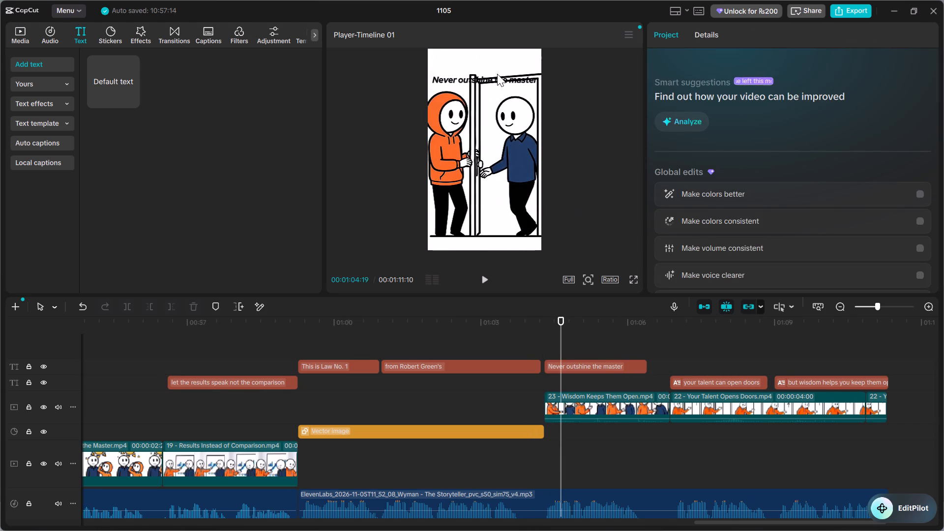
pyautogui.moveTo(497, 79); pyautogui.dragTo(500, 64)
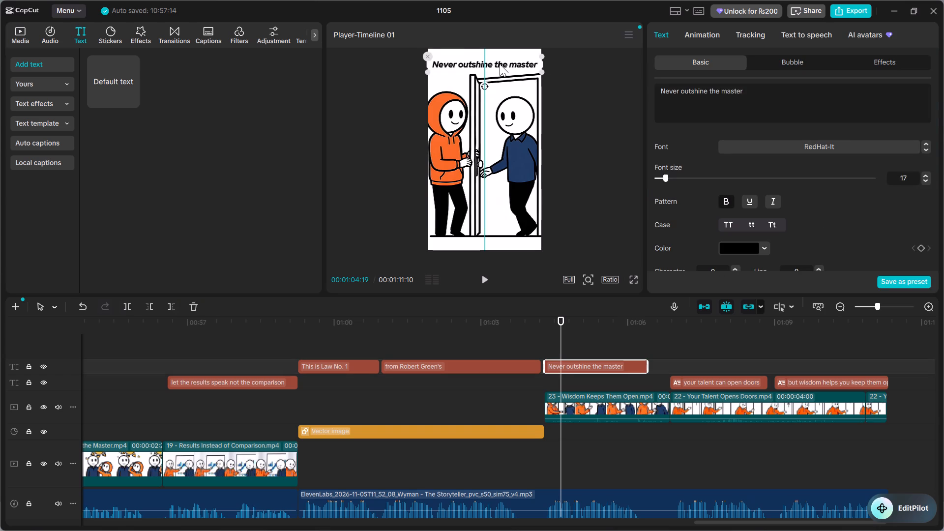
pyautogui.moveTo(500, 64); pyautogui.dragTo(500, 65)
# Set the colour of the "Never outshine the master" text to pure red, FF0000.
pyautogui.press('space')
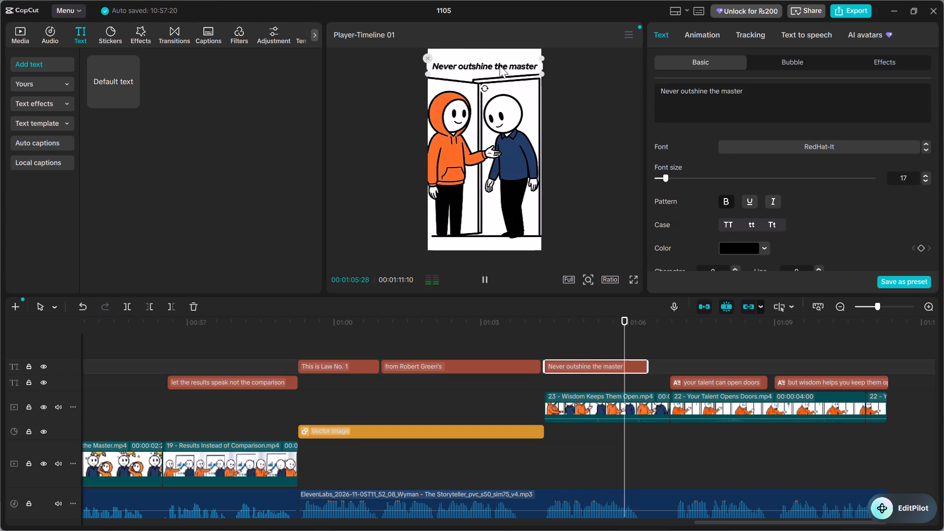
pyautogui.press('space')
pyautogui.click(758, 249)
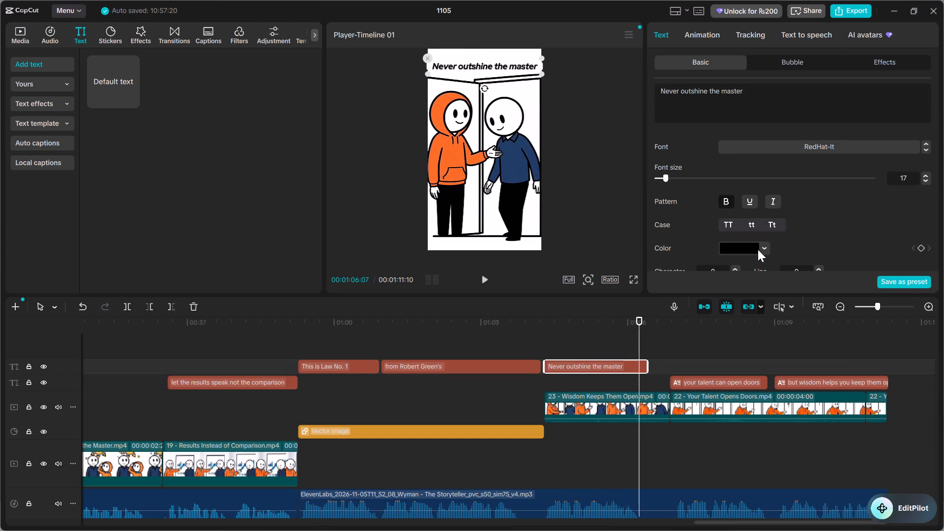
pyautogui.moveTo(795, 285); pyautogui.dragTo(868, 237)
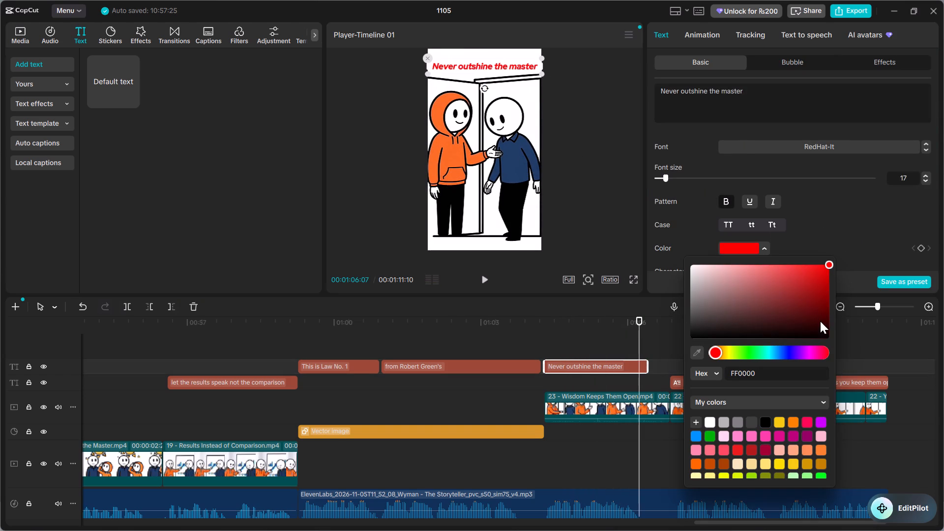
pyautogui.click(777, 417)
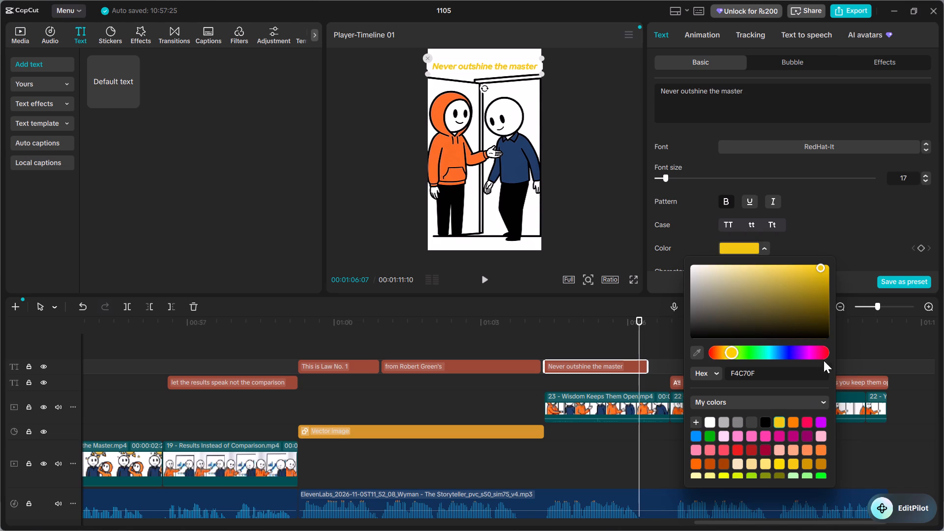
pyautogui.click(738, 447)
pyautogui.moveTo(794, 296); pyautogui.dragTo(883, 206)
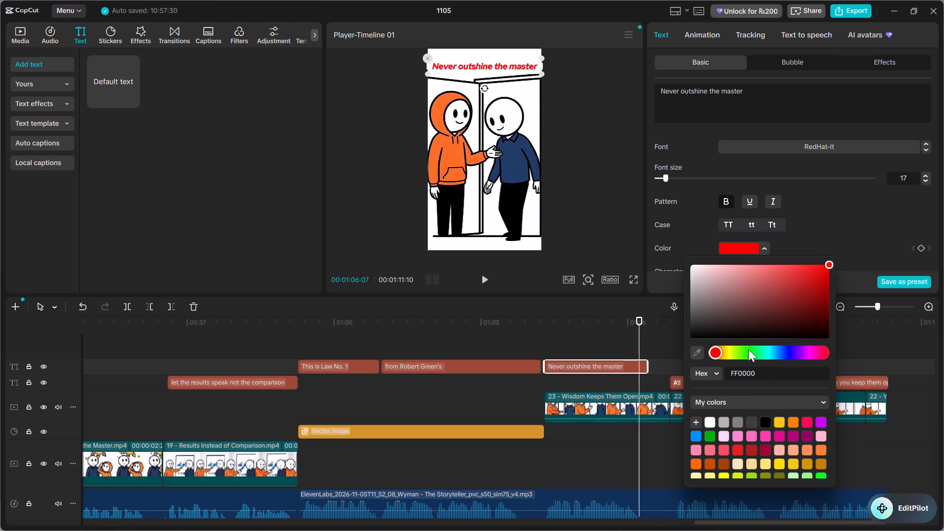
pyautogui.moveTo(812, 295); pyautogui.dragTo(890, 289)
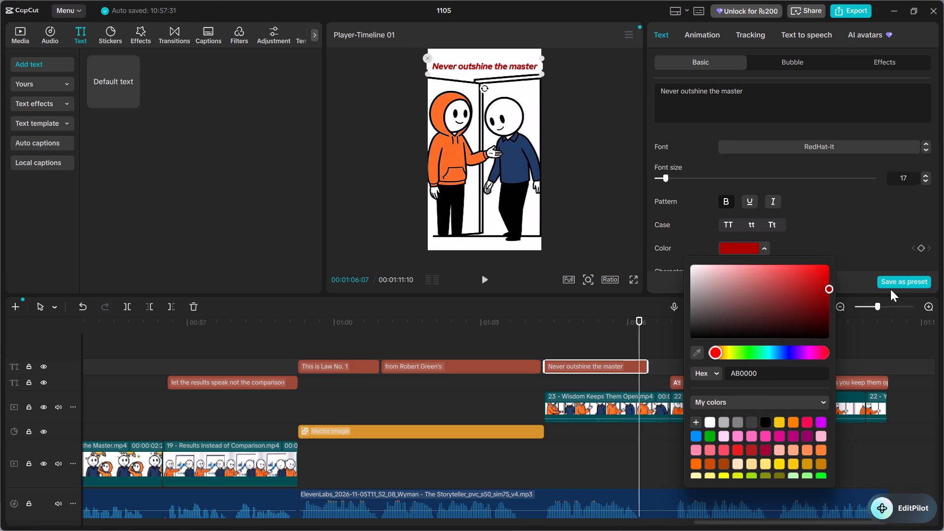
pyautogui.moveTo(890, 289); pyautogui.dragTo(930, 201)
# Duplicate the "Never outshine the master" clip above the "your talent can open doors" caption and trim it to the caption's length.
pyautogui.click(534, 316)
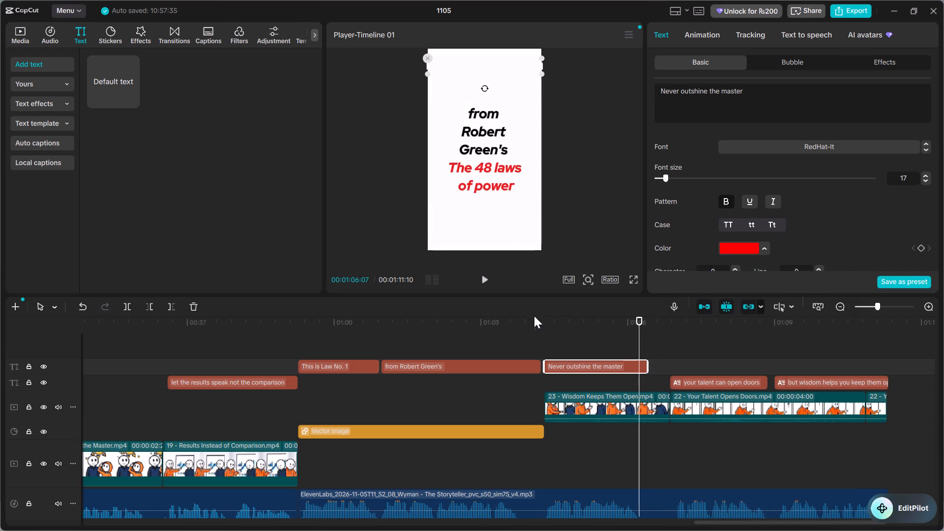
pyautogui.press('space')
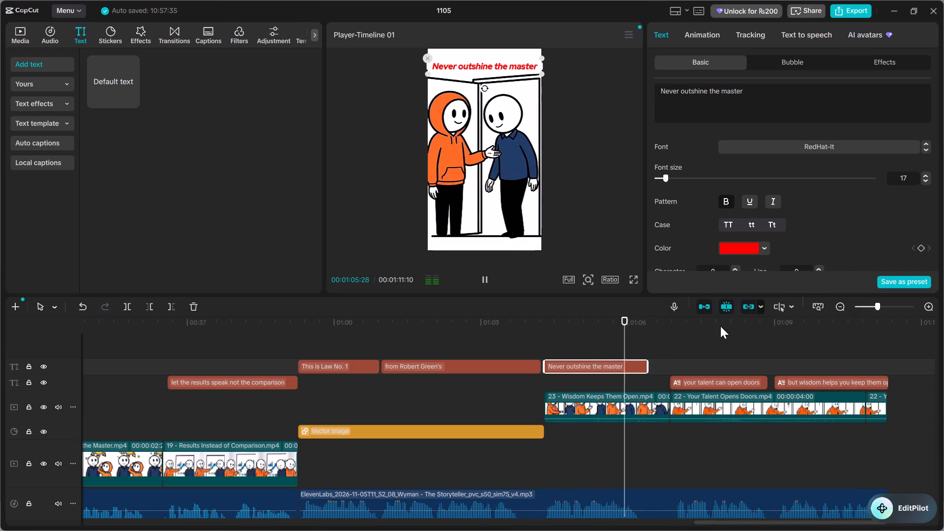
pyautogui.press('space')
pyautogui.press('space')
pyautogui.press('space')
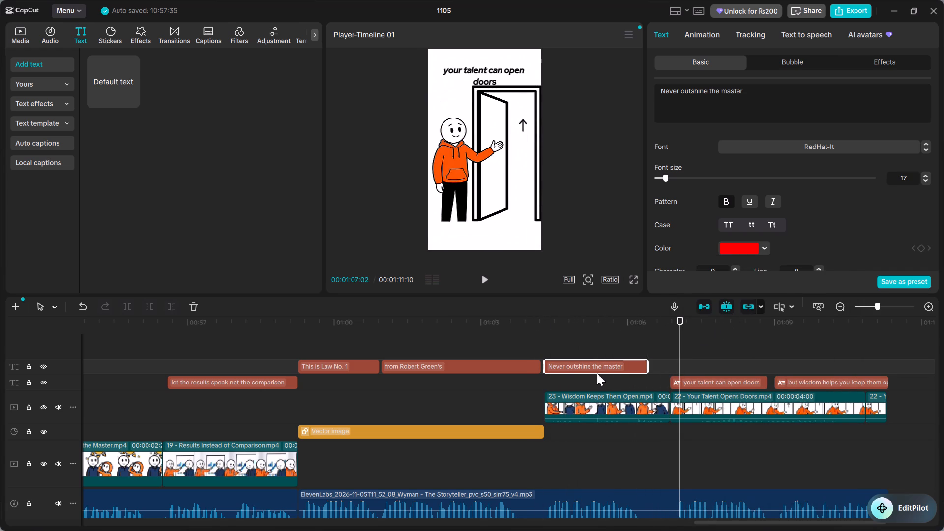
pyautogui.click(604, 366)
pyautogui.hotkey('ctrl', 'c')
pyautogui.hotkey('ctrl', 'v')
pyautogui.moveTo(704, 360); pyautogui.dragTo(691, 362)
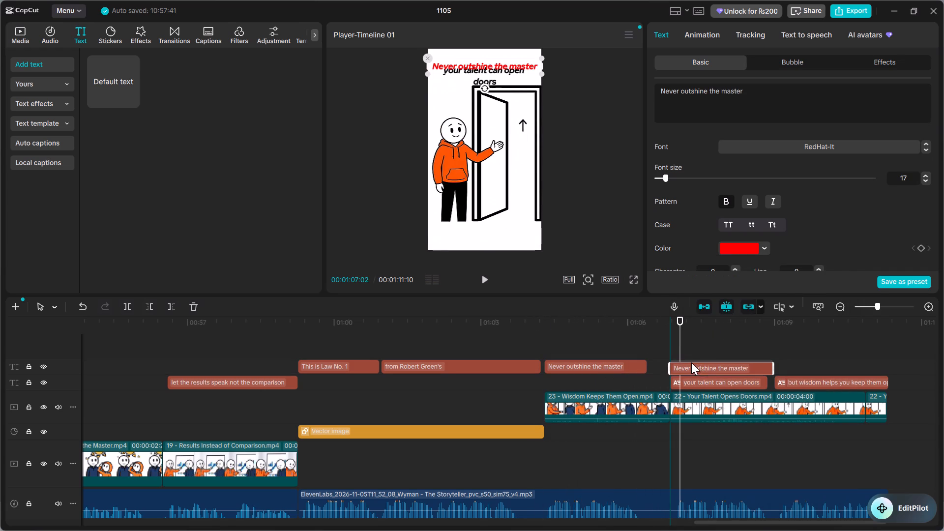
pyautogui.moveTo(691, 362); pyautogui.dragTo(696, 363)
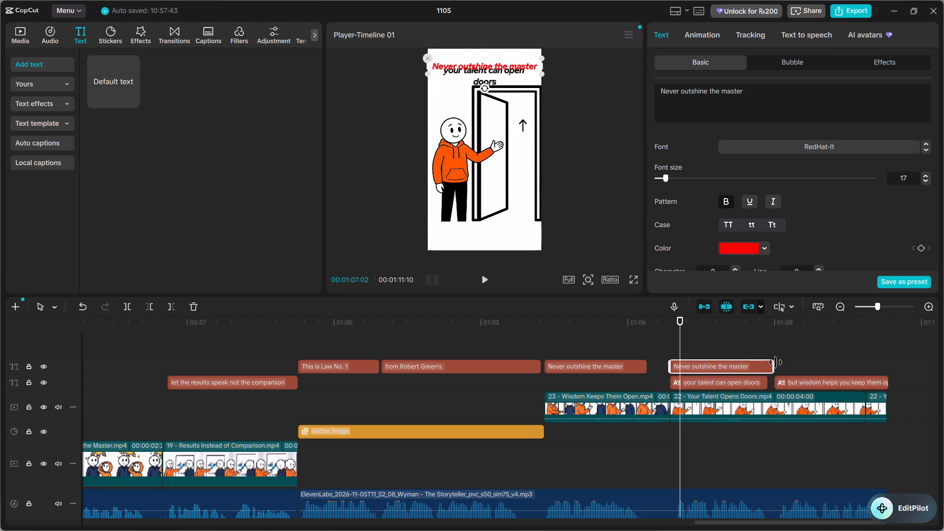
pyautogui.moveTo(774, 363); pyautogui.dragTo(766, 364)
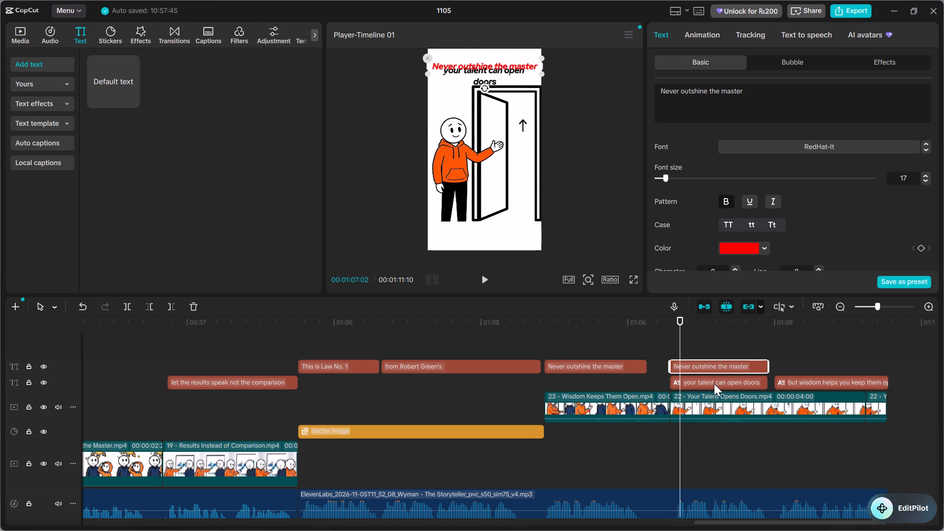
# Cut the wording "your talent can open doors" from its caption and paste it over the duplicated clip's text.
pyautogui.click(714, 383)
pyautogui.click(772, 118)
pyautogui.hotkey('ctrl', 'a')
pyautogui.hotkey('ctrl', 'x')
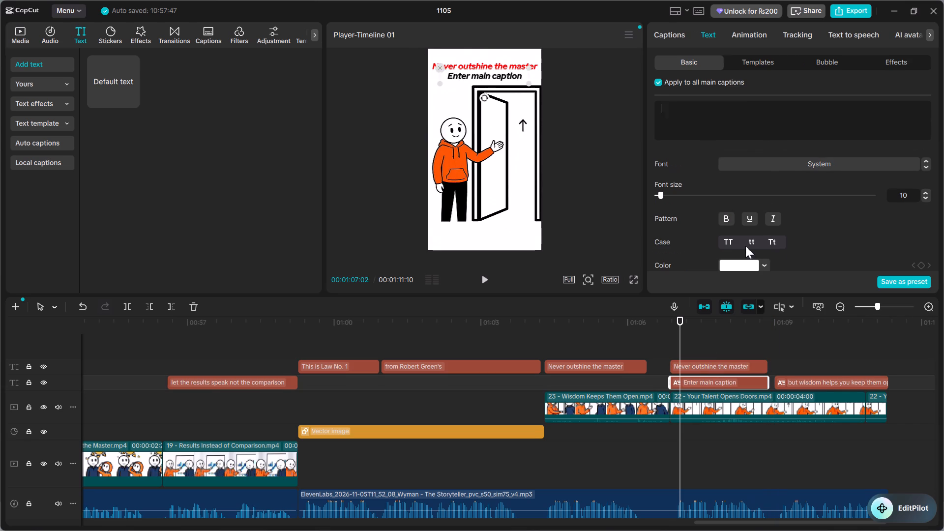
pyautogui.click(744, 363)
pyautogui.click(802, 115)
pyautogui.hotkey('ctrl', 'a')
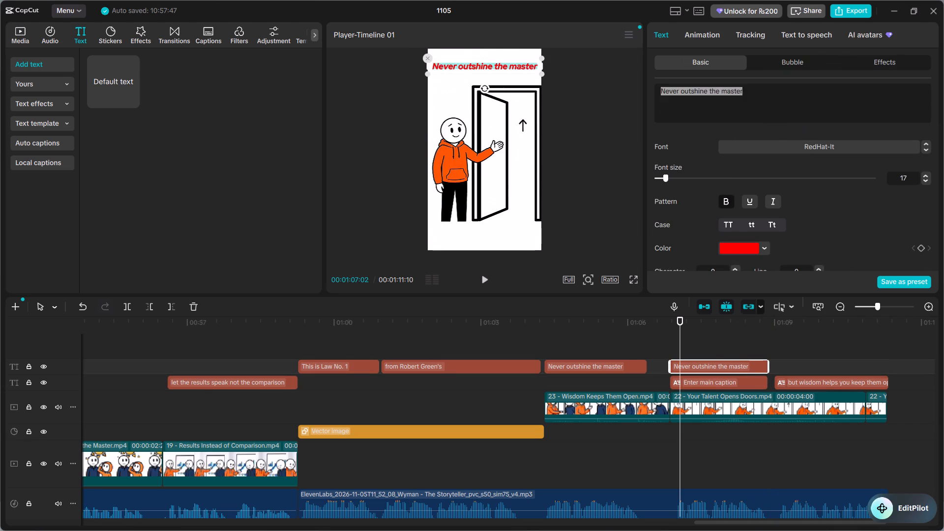
pyautogui.hotkey('ctrl', 'v')
pyautogui.click(792, 89)
pyautogui.hotkey('ctrl', 'a')
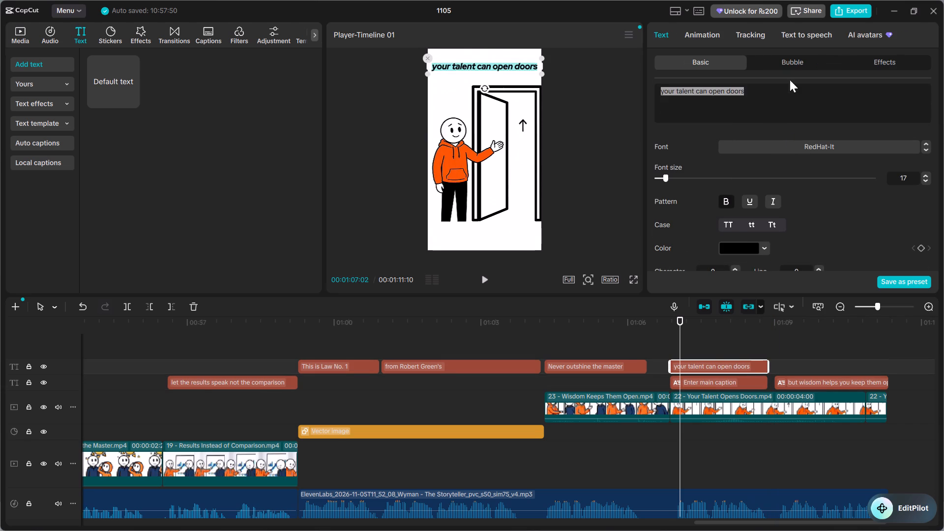
pyautogui.hotkey('ctrl', 'v')
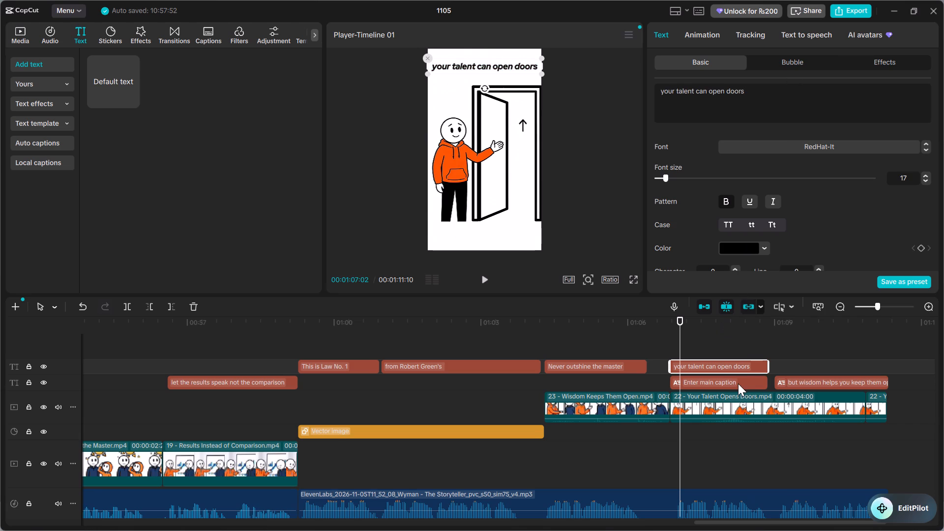
# Delete the emptied caption clip beneath the "your talent can open doors" text clip.
pyautogui.click(738, 383)
pyautogui.press('Delete')
# Capitalize the first letter of the new text clip so it reads "Your talent can open doors".
pyautogui.click(734, 361)
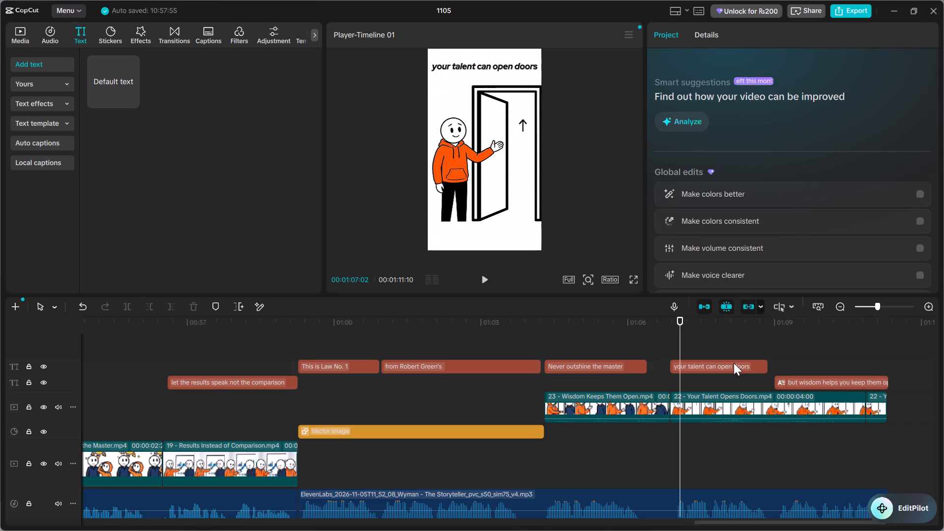
pyautogui.press('space')
pyautogui.click(659, 315)
pyautogui.press('space')
pyautogui.click(666, 320)
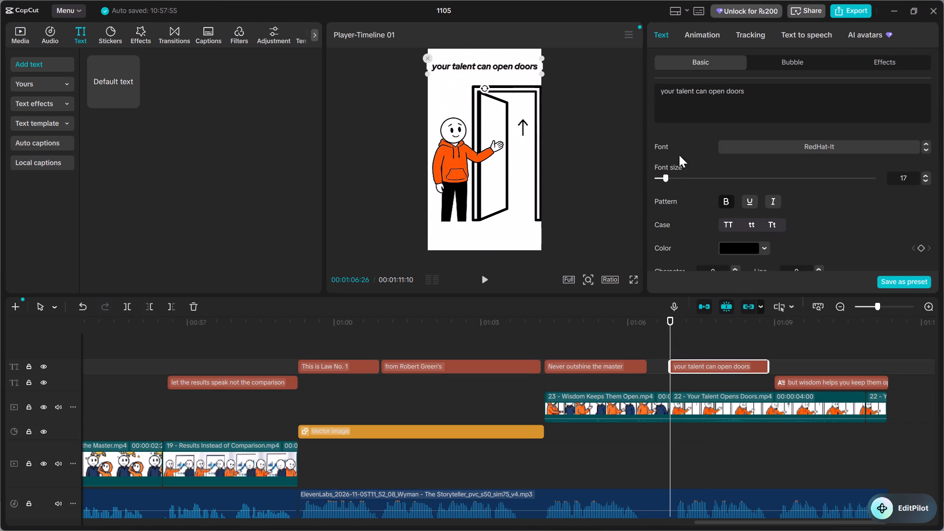
pyautogui.click(666, 92)
pyautogui.press('space')
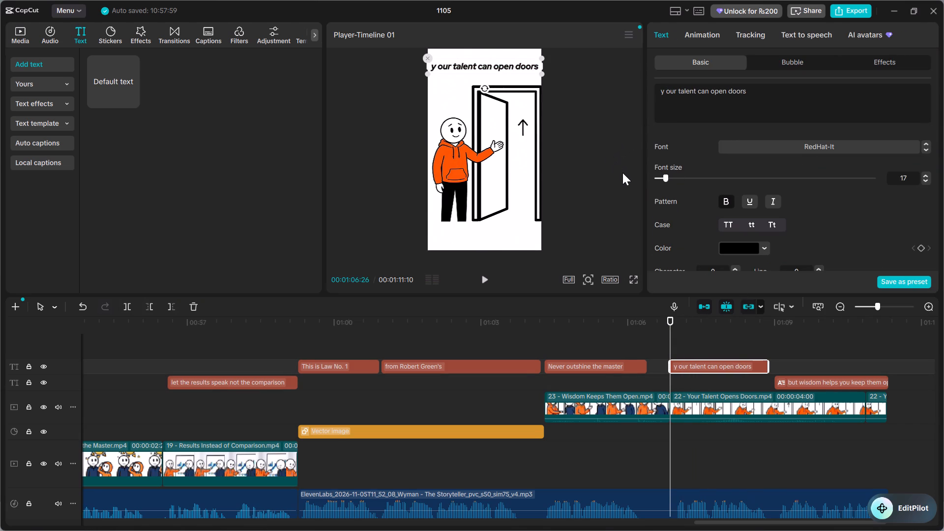
pyautogui.write('ou')
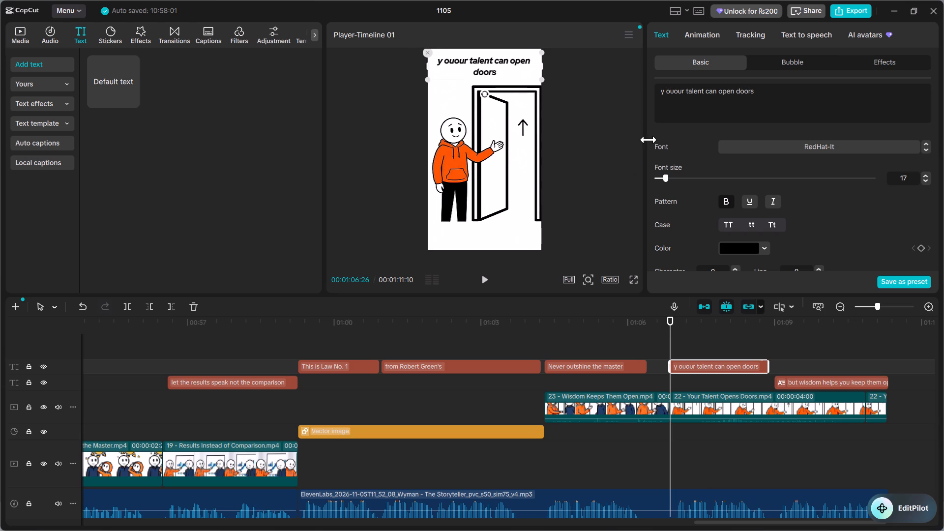
pyautogui.press('BackSpace')
pyautogui.press('BackSpace')
pyautogui.press('BackSpace')
pyautogui.press('BackSpace')
pyautogui.press('BackSpace')
pyautogui.hotkey('shift', 'y')
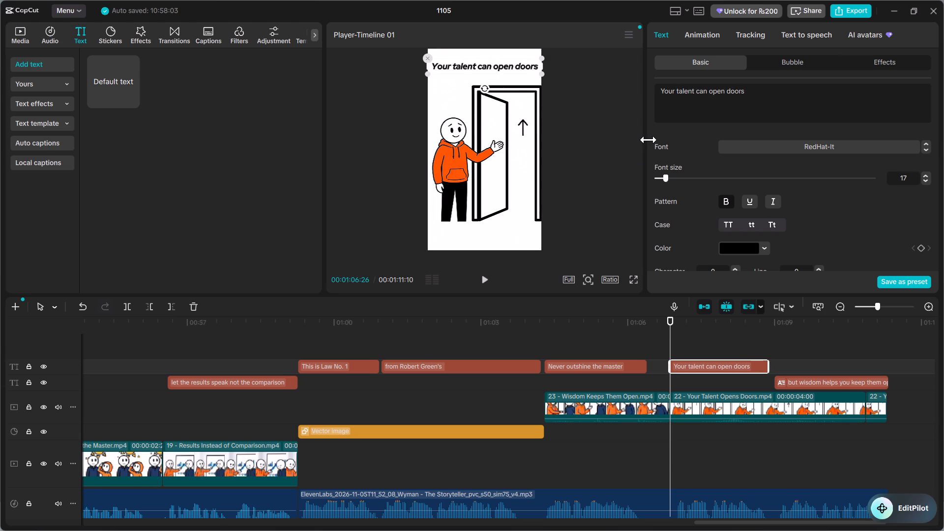
pyautogui.press('space')
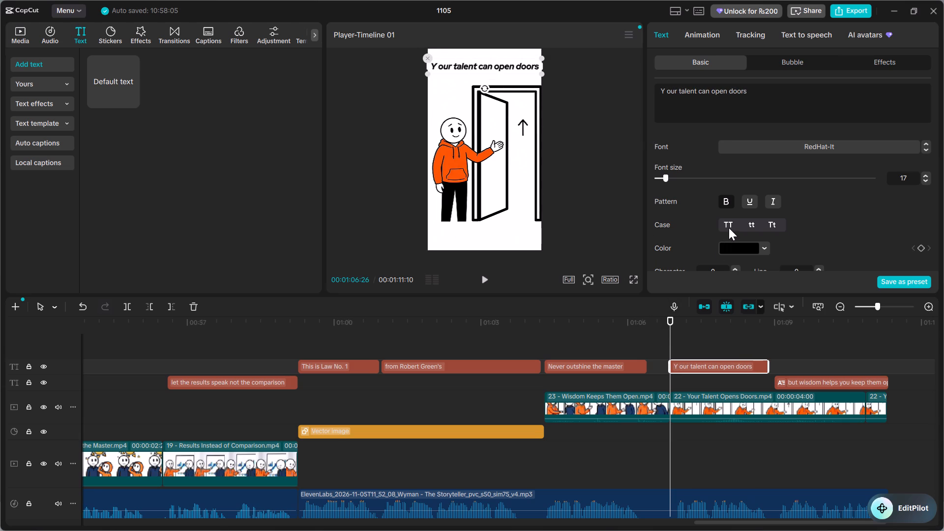
pyautogui.press('BackSpace')
# Duplicate the "Your talent can open doors" clip above the "but wisdom helps you keep them open" caption and extend it to the caption's end.
pyautogui.click(481, 275)
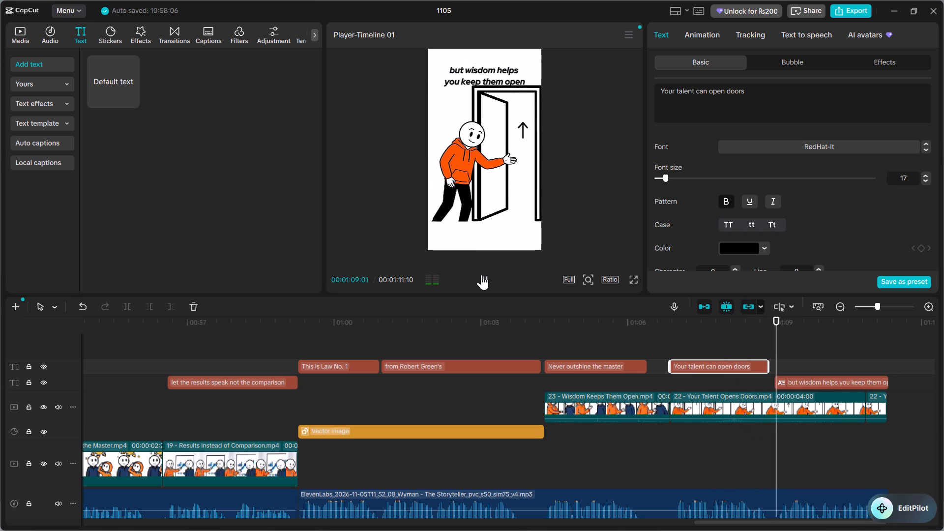
pyautogui.click(481, 275)
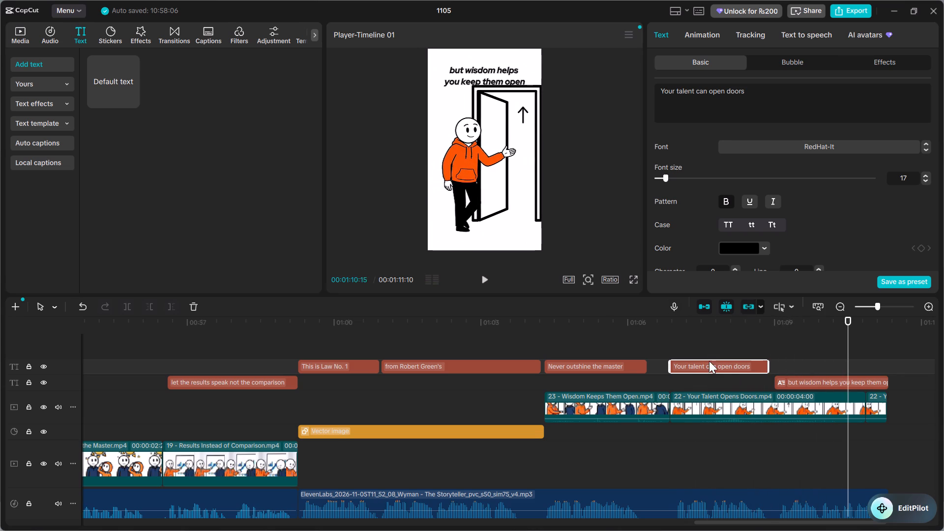
pyautogui.click(727, 362)
pyautogui.hotkey('ctrl', 'c')
pyautogui.hotkey('ctrl', 'v')
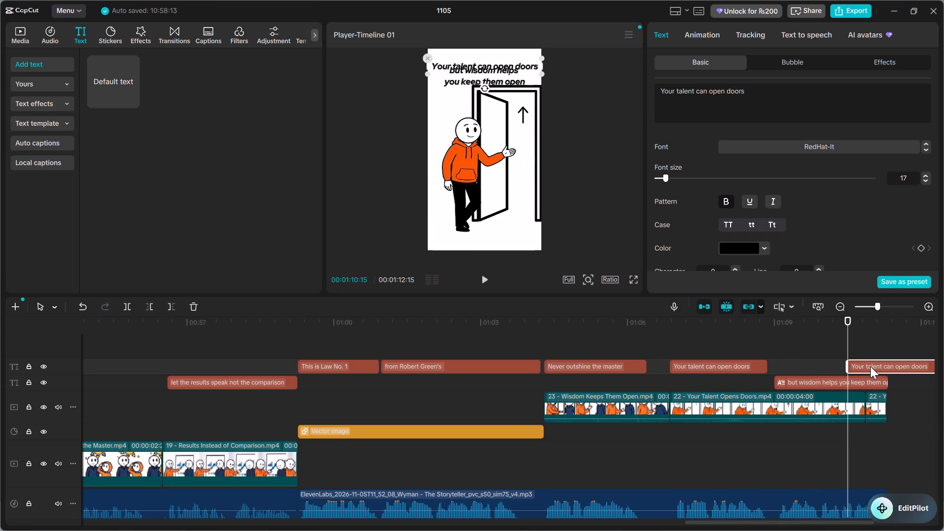
pyautogui.moveTo(873, 365); pyautogui.dragTo(802, 368)
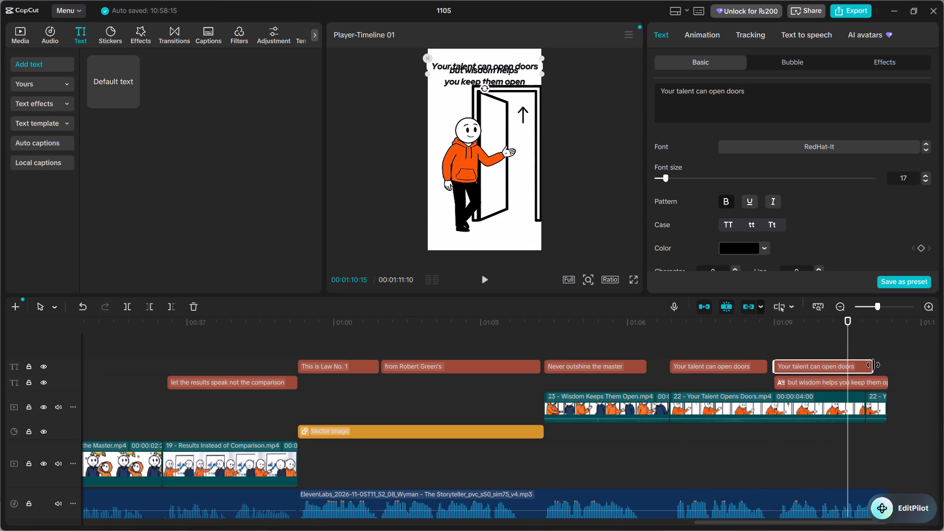
pyautogui.moveTo(872, 365); pyautogui.dragTo(886, 364)
# Cut the wording "but wisdom helps you keep them open" from its caption and paste it over the duplicated clip's text.
pyautogui.click(781, 322)
pyautogui.press('space')
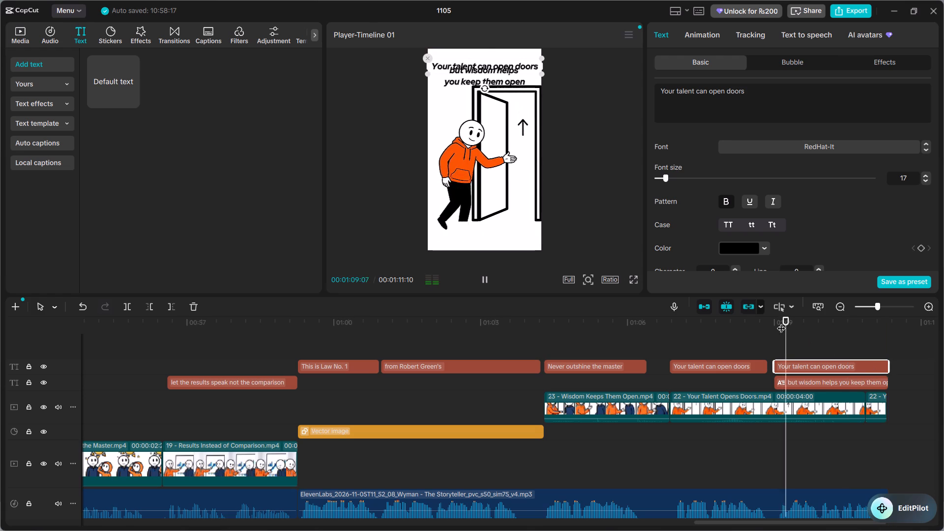
pyautogui.press('space')
pyautogui.click(831, 377)
pyautogui.click(811, 110)
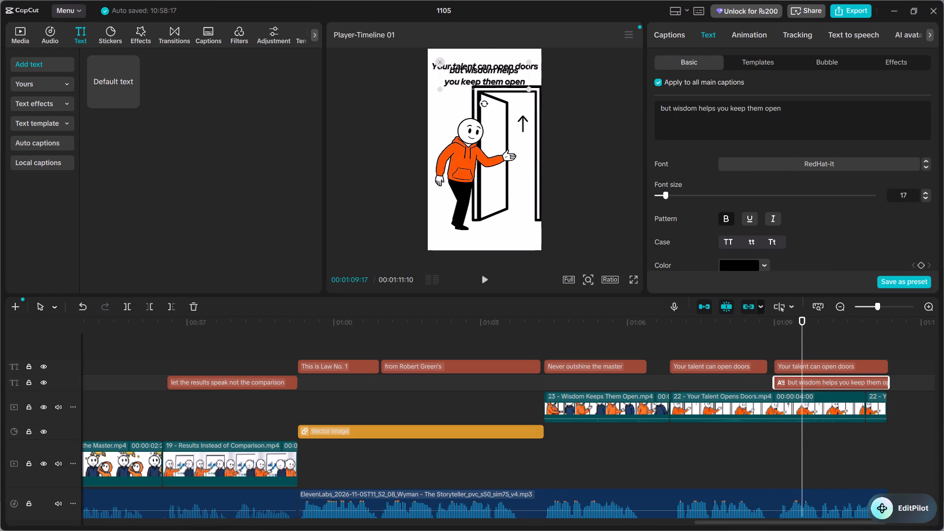
pyautogui.hotkey('ctrl', 'a')
pyautogui.hotkey('ctrl', 'x')
pyautogui.click(850, 361)
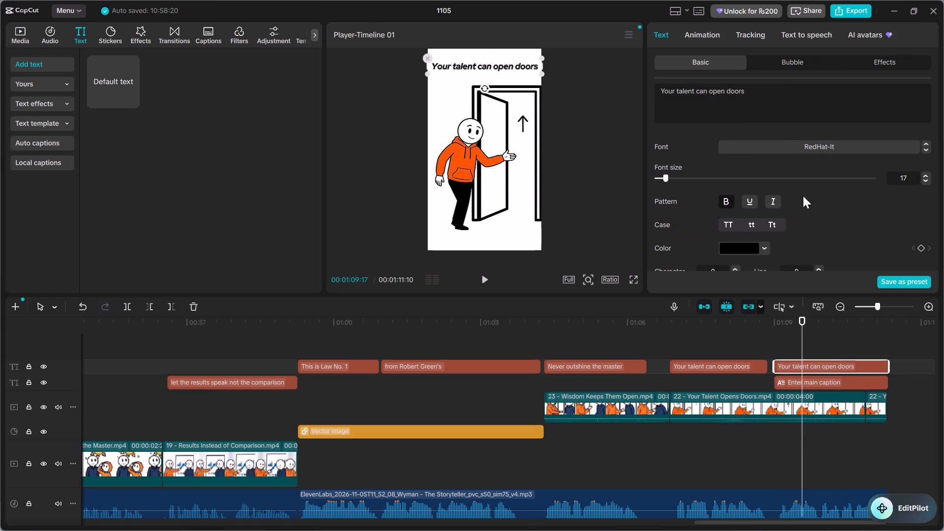
pyautogui.click(809, 102)
pyautogui.hotkey('ctrl', 'a')
pyautogui.hotkey('ctrl', 'v')
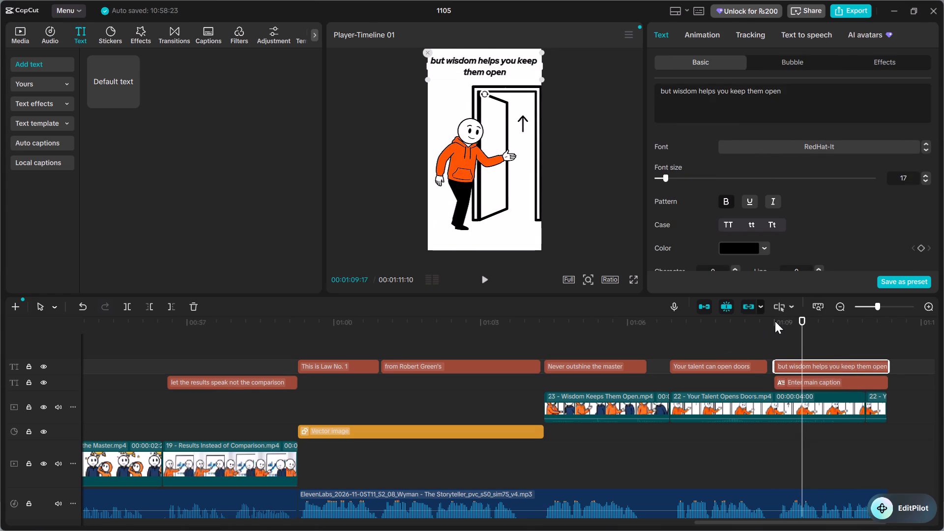
# Delete the emptied caption clip beneath the "but wisdom helps you keep them open" text clip.
pyautogui.click(776, 319)
pyautogui.click(824, 380)
pyautogui.press('Delete')
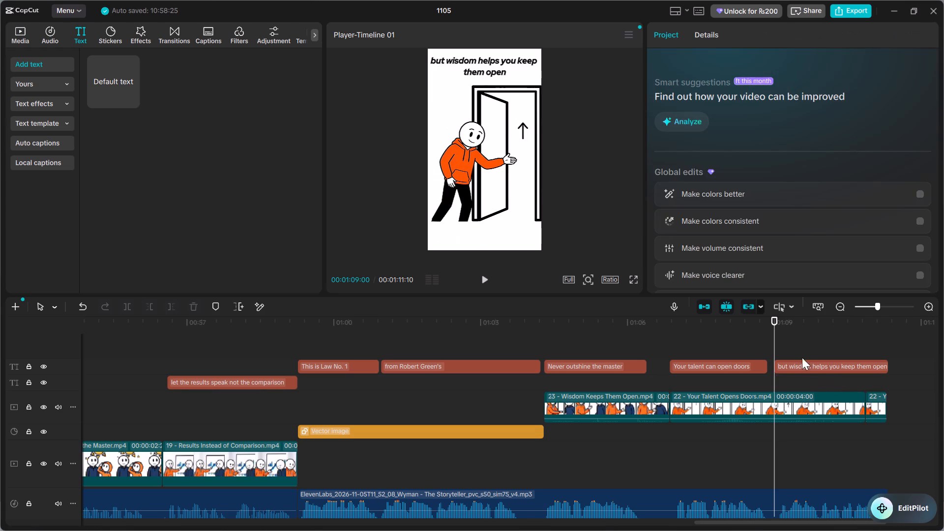
# Play back the final text clip and review the earlier captions from the video's start up to "was asked by manager Ryan".
pyautogui.press('space')
pyautogui.press('space')
pyautogui.press('space')
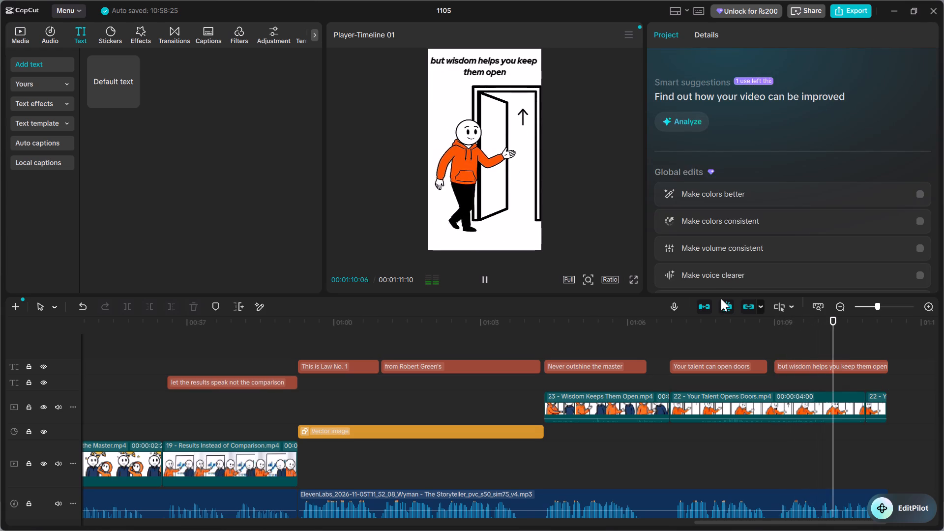
pyautogui.press('space')
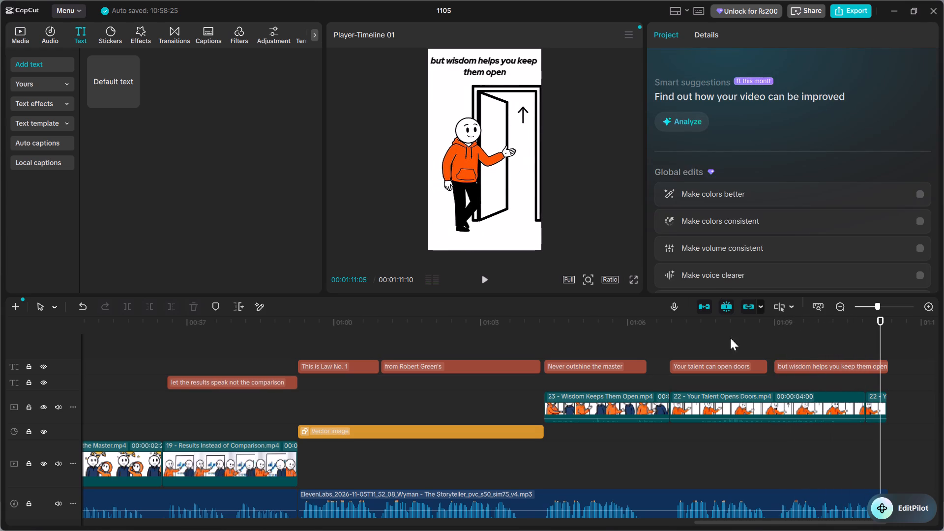
pyautogui.click(868, 304)
pyautogui.moveTo(828, 321); pyautogui.dragTo(0, 328)
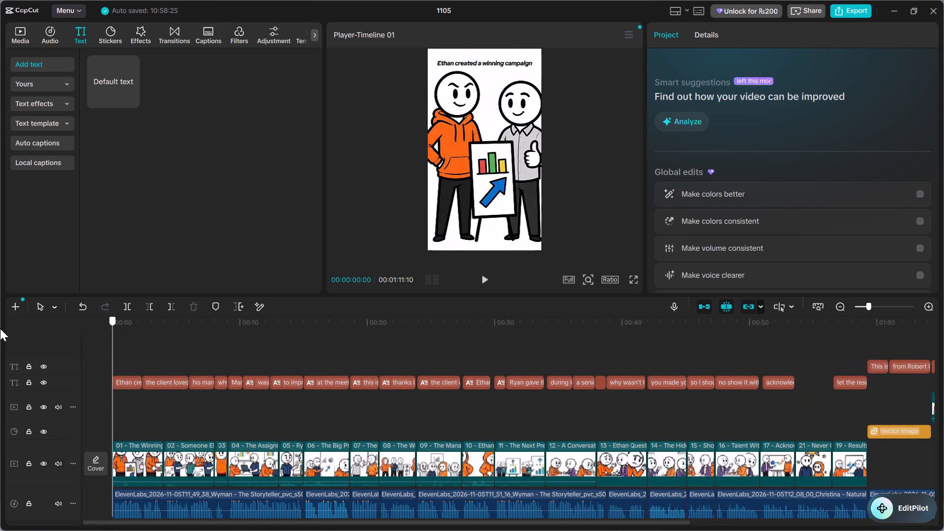
pyautogui.moveTo(0, 328); pyautogui.dragTo(252, 332)
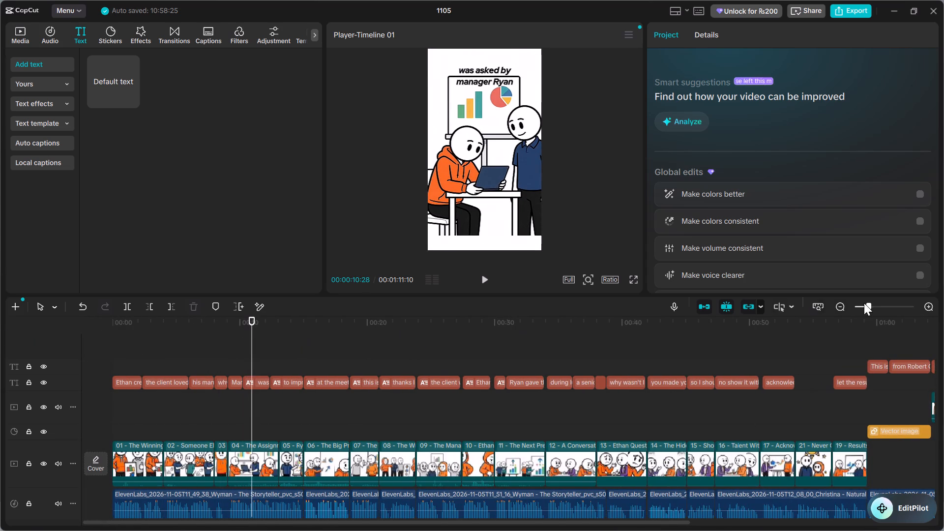
pyautogui.doubleClick(934, 309)
pyautogui.click(934, 308)
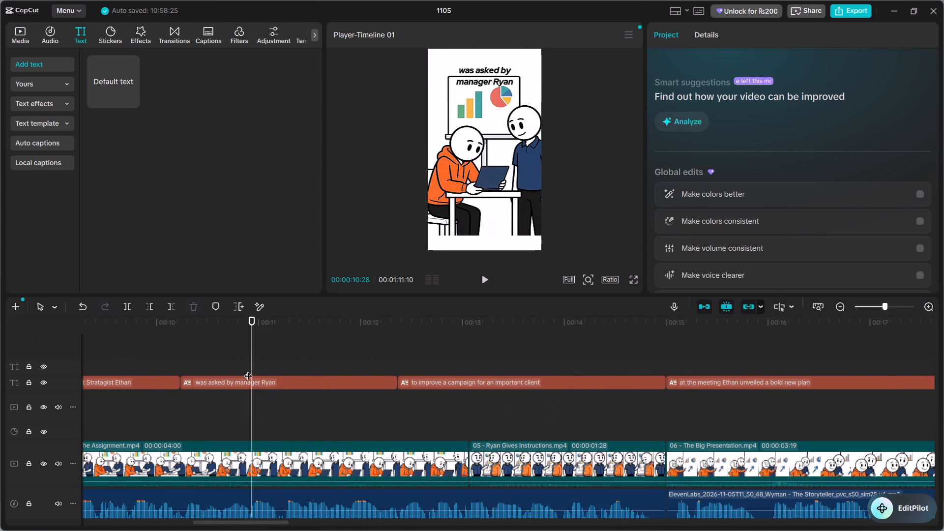
pyautogui.moveTo(253, 317); pyautogui.dragTo(812, 336)
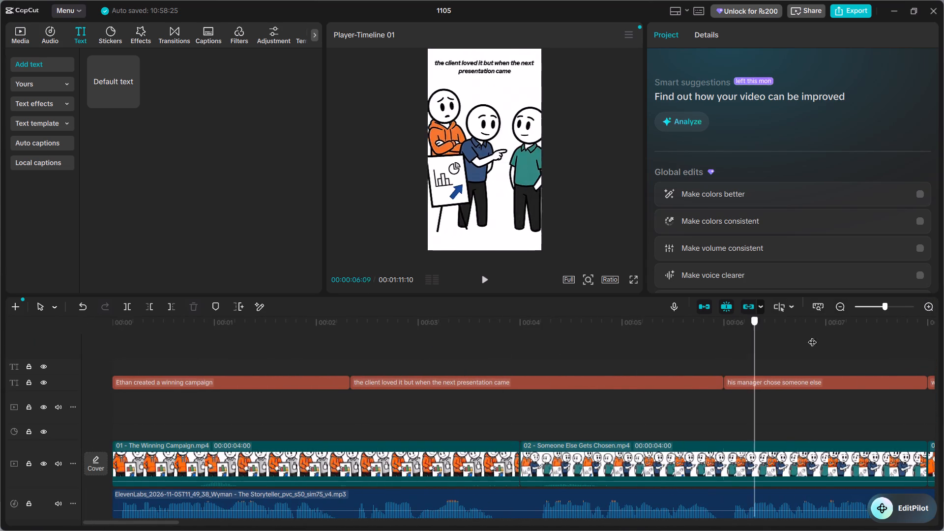
pyautogui.moveTo(812, 336); pyautogui.dragTo(631, 357)
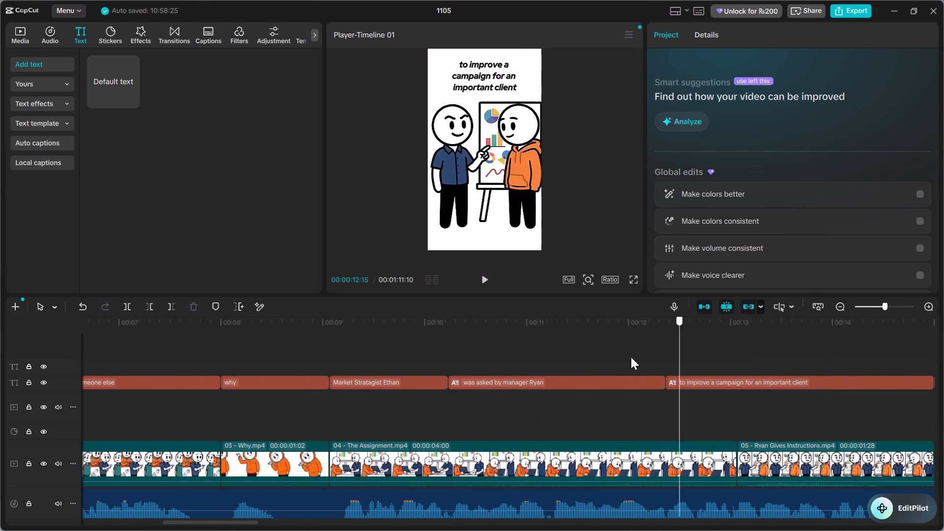
pyautogui.moveTo(631, 357); pyautogui.dragTo(449, 344)
# Duplicate the "Market Stratagist Ethan" clip above the "was asked by manager Ryan" caption and extend it to the caption's end.
pyautogui.click(383, 383)
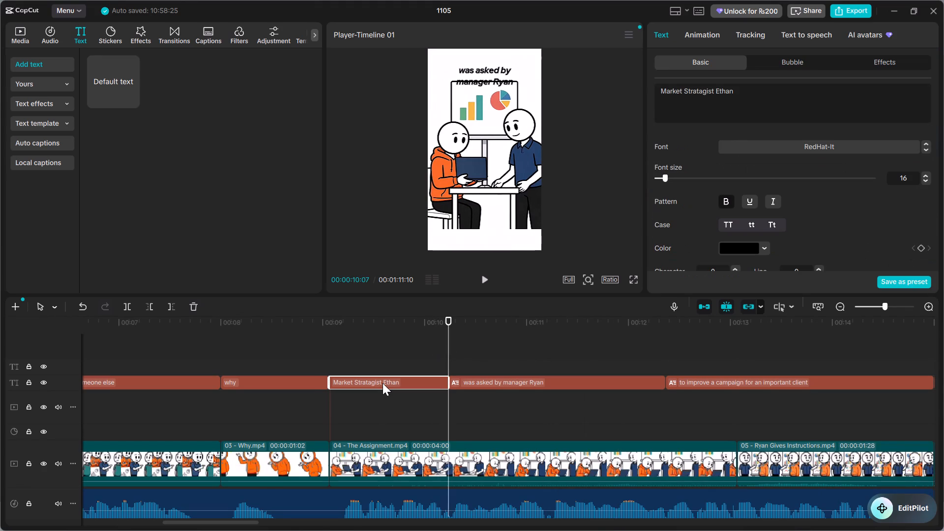
pyautogui.click(315, 323)
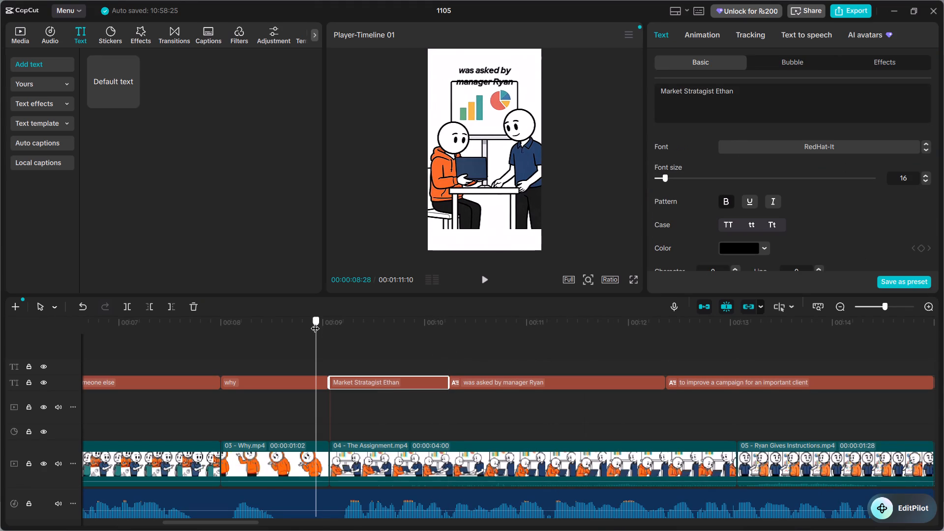
pyautogui.press('space')
pyautogui.click(448, 327)
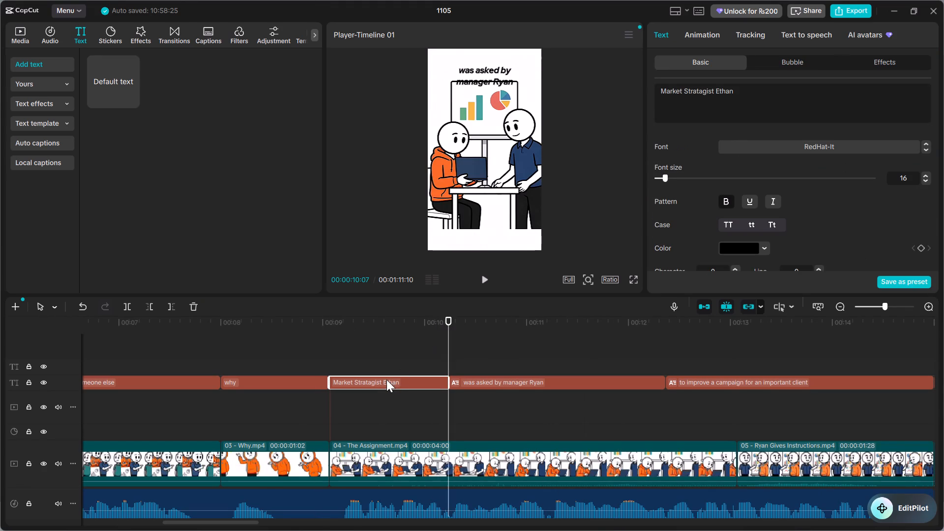
pyautogui.hotkey('ctrl', 'c')
pyautogui.hotkey('ctrl', 'v')
pyautogui.click(463, 364)
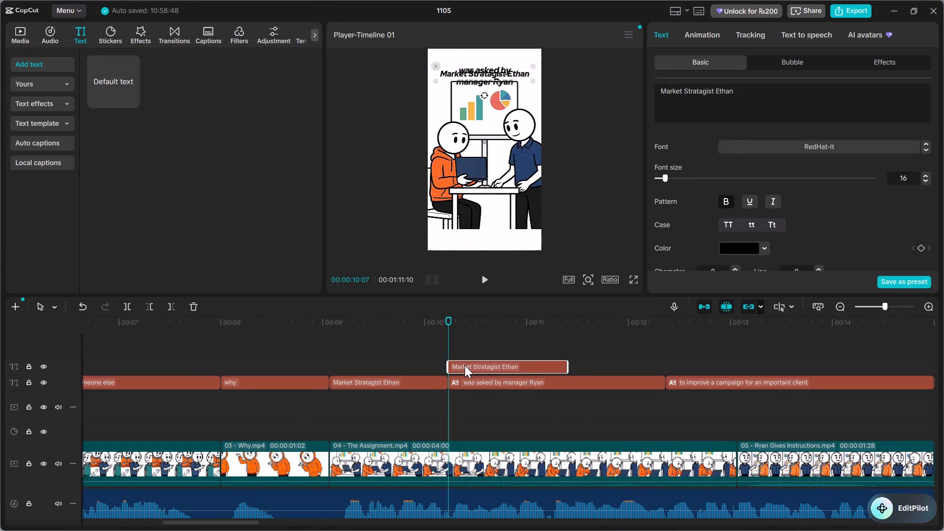
pyautogui.moveTo(567, 365); pyautogui.dragTo(660, 366)
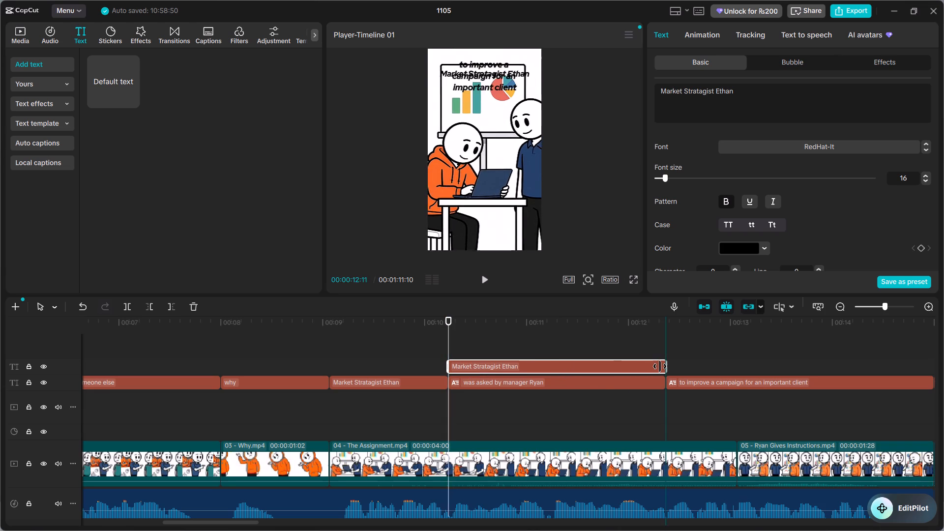
pyautogui.moveTo(660, 366); pyautogui.dragTo(659, 366)
# Cut the wording "was asked by manager Ryan" from its caption and paste it over the duplicated clip's text.
pyautogui.click(600, 385)
pyautogui.click(783, 109)
pyautogui.hotkey('ctrl', 'a')
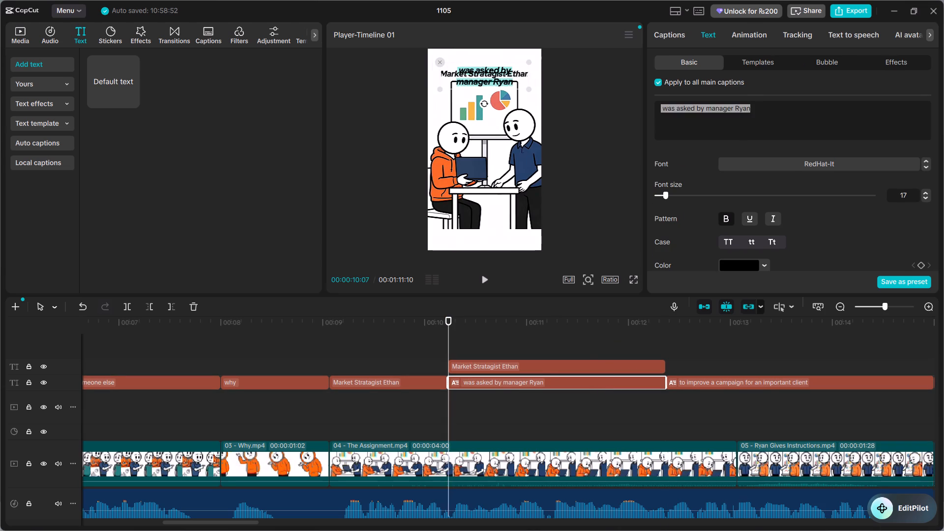
pyautogui.hotkey('ctrl', 'x')
pyautogui.click(570, 367)
pyautogui.click(770, 97)
pyautogui.hotkey('ctrl', 'a')
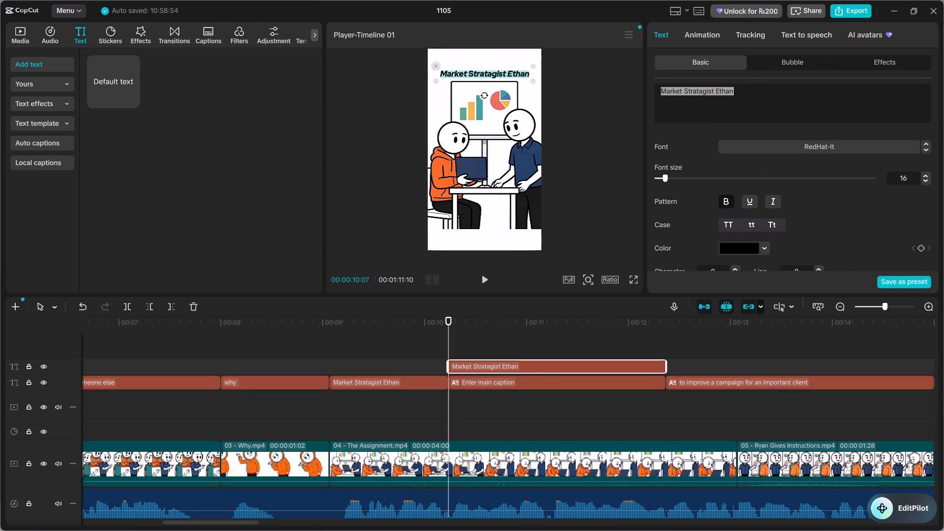
pyautogui.hotkey('ctrl', 'v')
# Delete the emptied caption clip beneath the "was asked by manager Ryan" text clip.
pyautogui.click(522, 383)
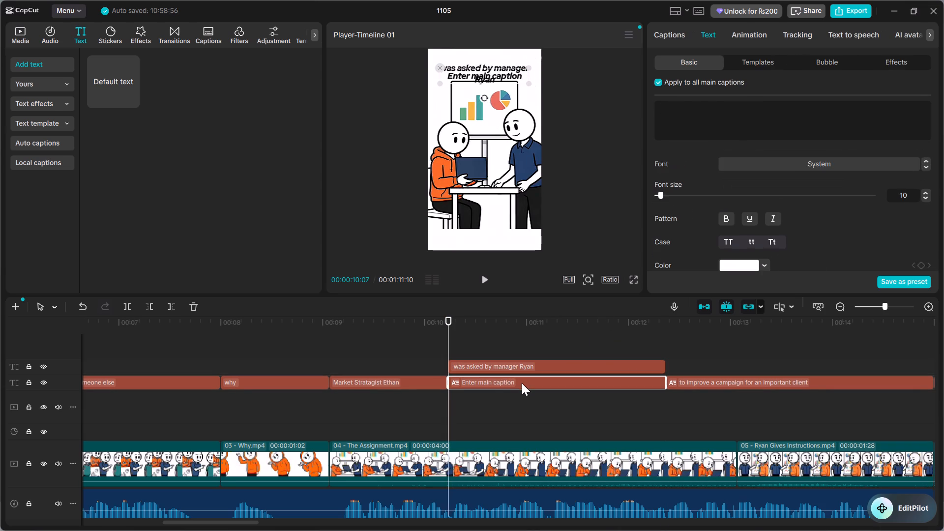
pyautogui.press('Delete')
# Duplicate the "was asked by manager Ryan" clip above the "to improve a campaign for an important client" caption and match that caption's span.
pyautogui.press('space')
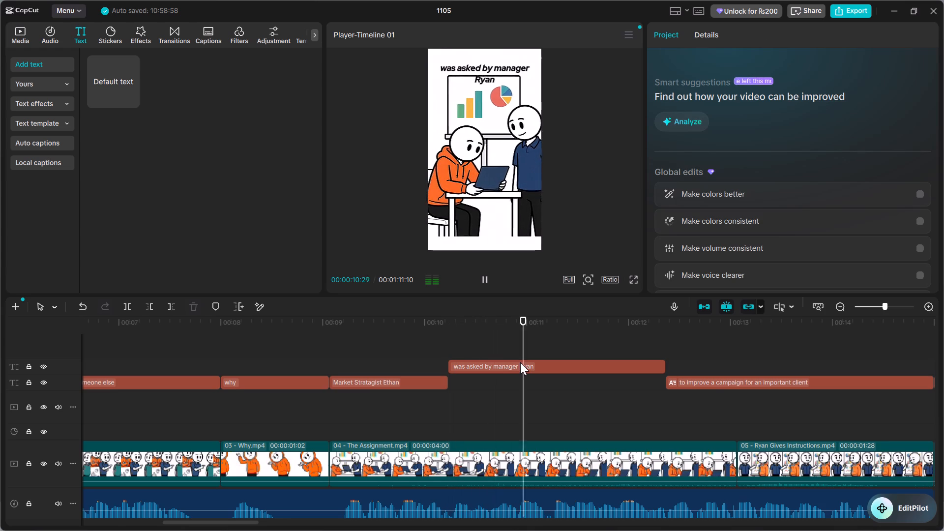
pyautogui.press('space')
pyautogui.press('space')
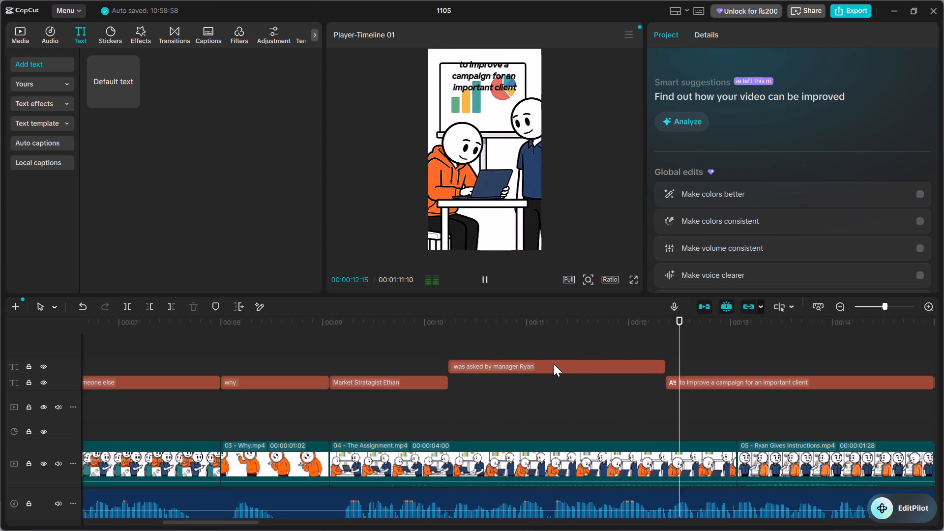
pyautogui.press('space')
pyautogui.click(640, 372)
pyautogui.hotkey('ctrl', 'c')
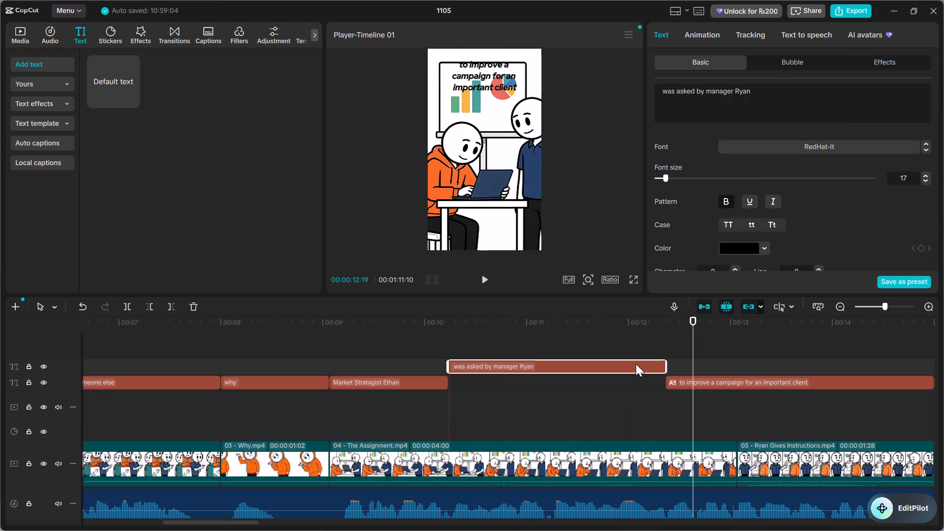
pyautogui.hotkey('ctrl', 'v')
pyautogui.moveTo(719, 365); pyautogui.dragTo(691, 366)
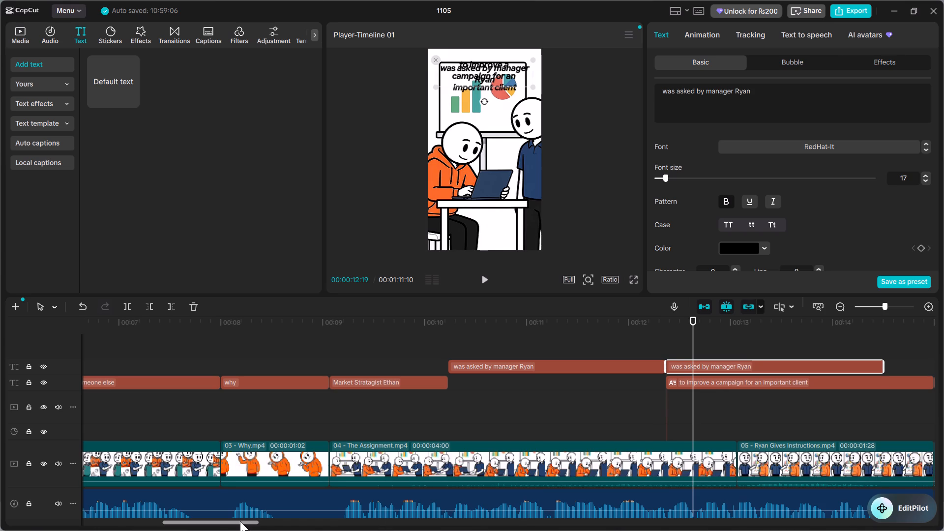
pyautogui.moveTo(240, 521); pyautogui.dragTo(302, 516)
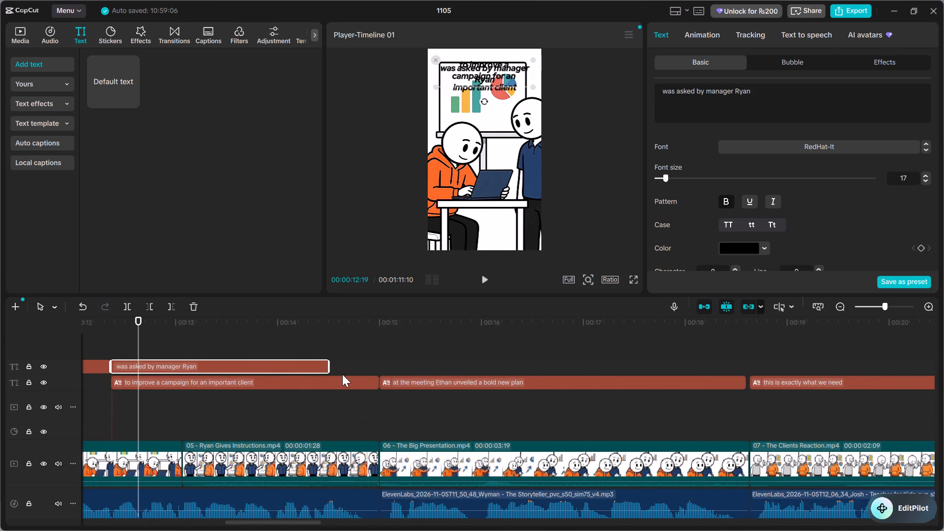
pyautogui.moveTo(329, 362); pyautogui.dragTo(375, 359)
# Cut the wording "to improve a campaign for an important client" from its caption and paste it over the duplicated clip's text.
pyautogui.click(334, 384)
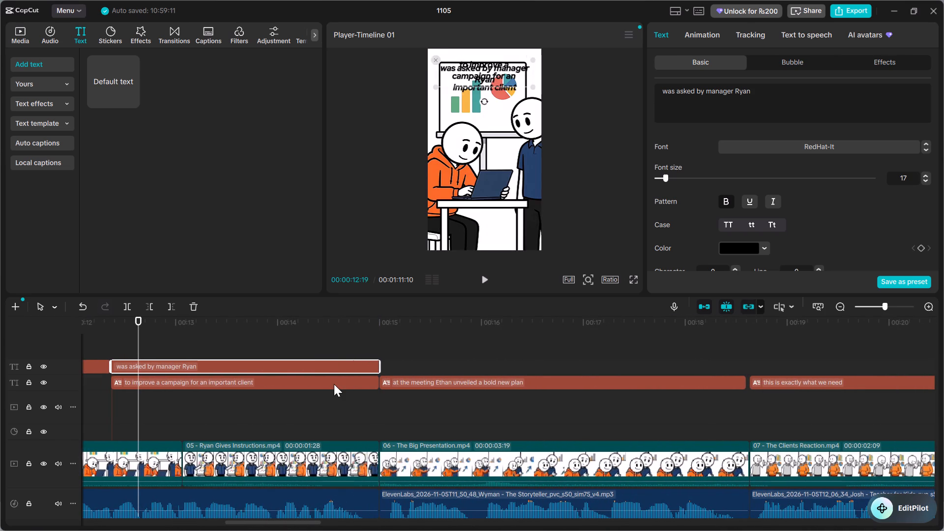
pyautogui.click(837, 126)
pyautogui.hotkey('ctrl', 'a')
pyautogui.hotkey('ctrl', 'x')
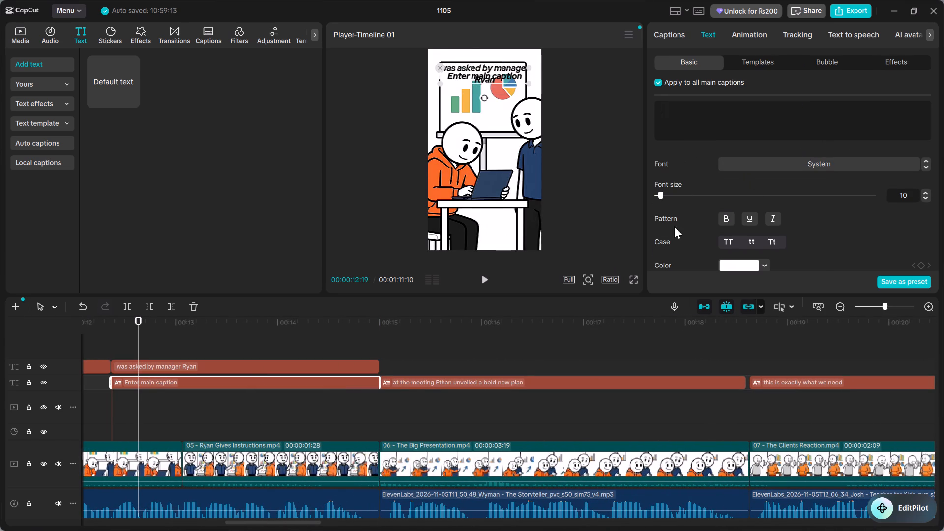
pyautogui.click(341, 366)
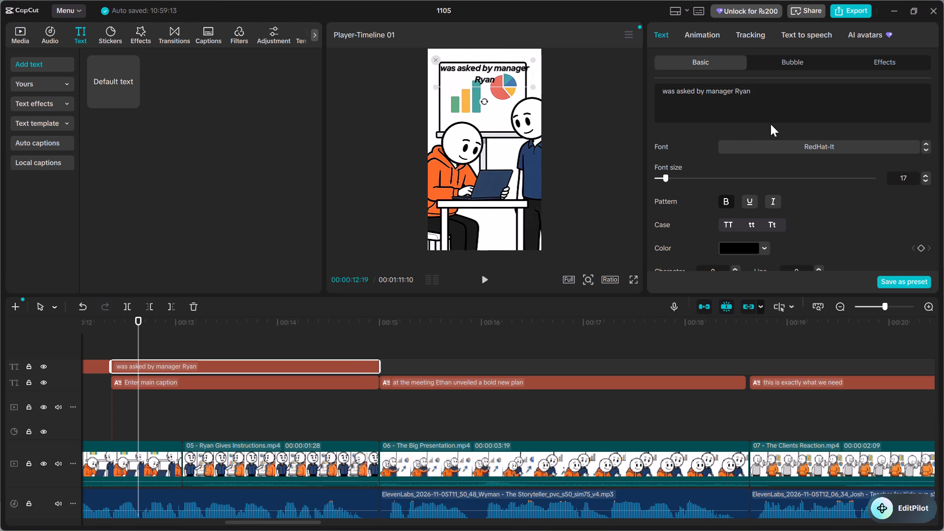
pyautogui.click(798, 91)
pyautogui.hotkey('ctrl', 'a')
pyautogui.hotkey('ctrl', 'v')
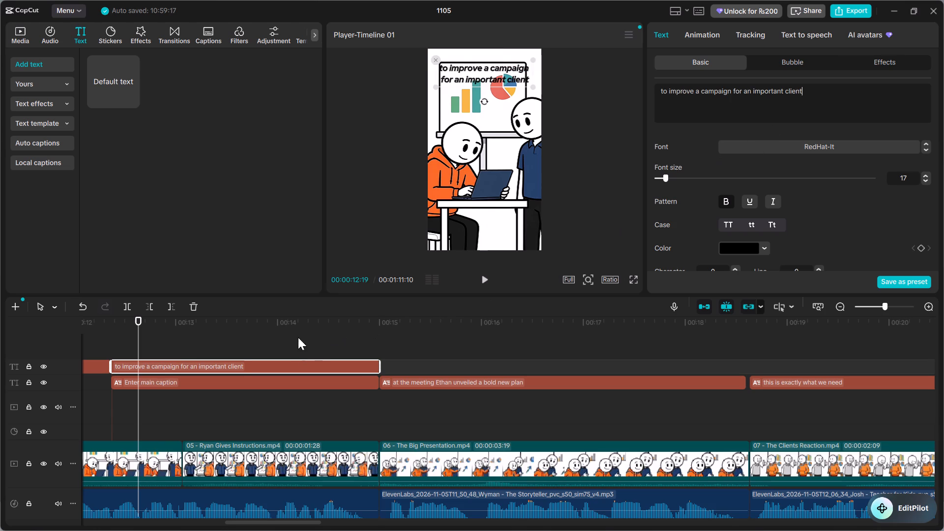
# Delete the emptied caption clip beneath the "to improve a campaign for an important client" text clip.
pyautogui.click(264, 380)
pyautogui.press('Delete')
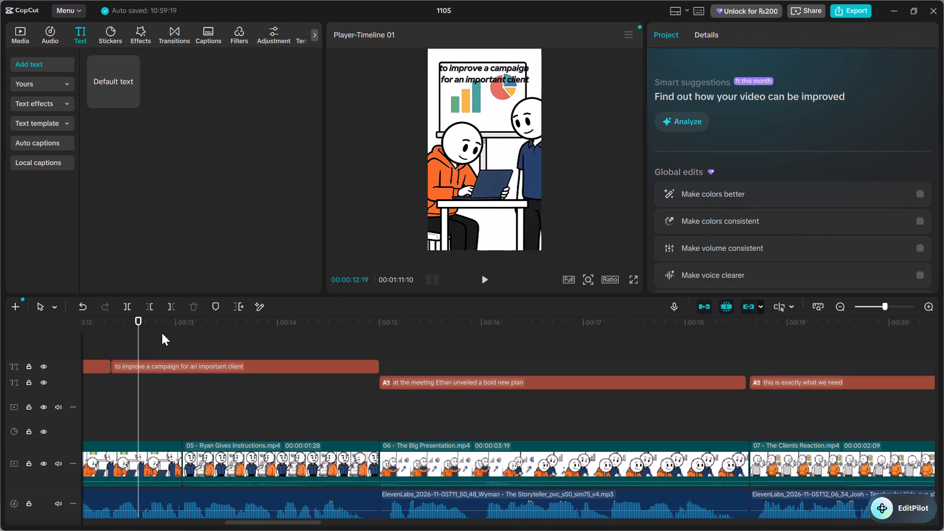
# Duplicate the "to improve a campaign for an important client" clip above the "at the meeting Ethan unveiled a bold new plan" caption, matching its span.
pyautogui.click(96, 322)
pyautogui.press('space')
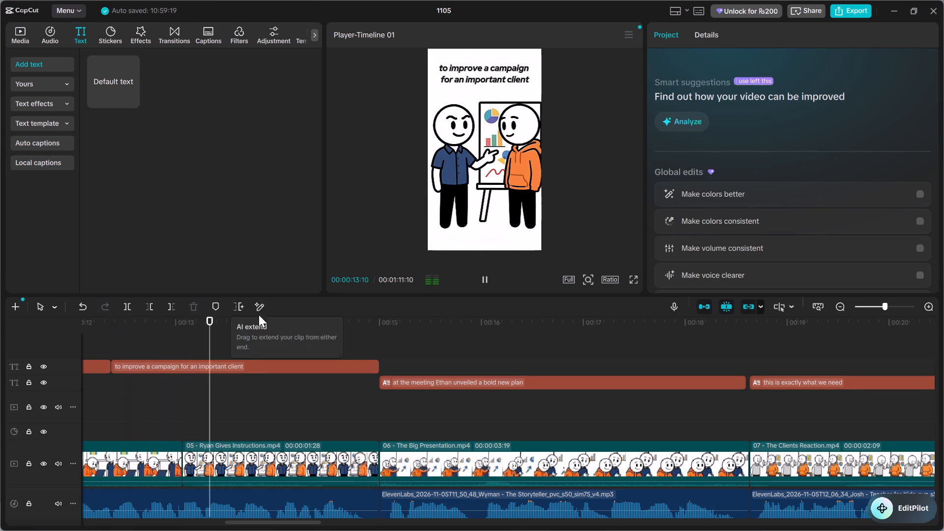
pyautogui.press('space')
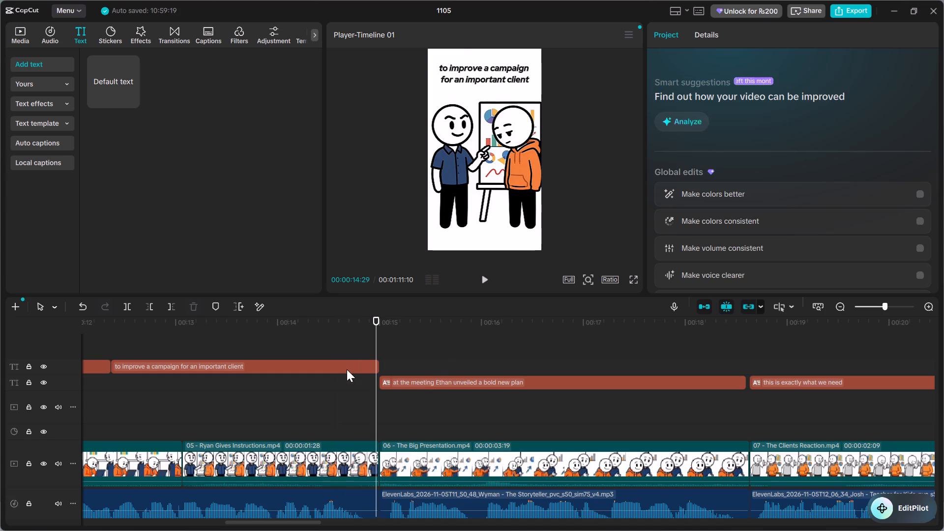
pyautogui.click(340, 362)
pyautogui.hotkey('ctrl', 'c')
pyautogui.hotkey('ctrl', 'v')
pyautogui.moveTo(463, 367); pyautogui.dragTo(469, 378)
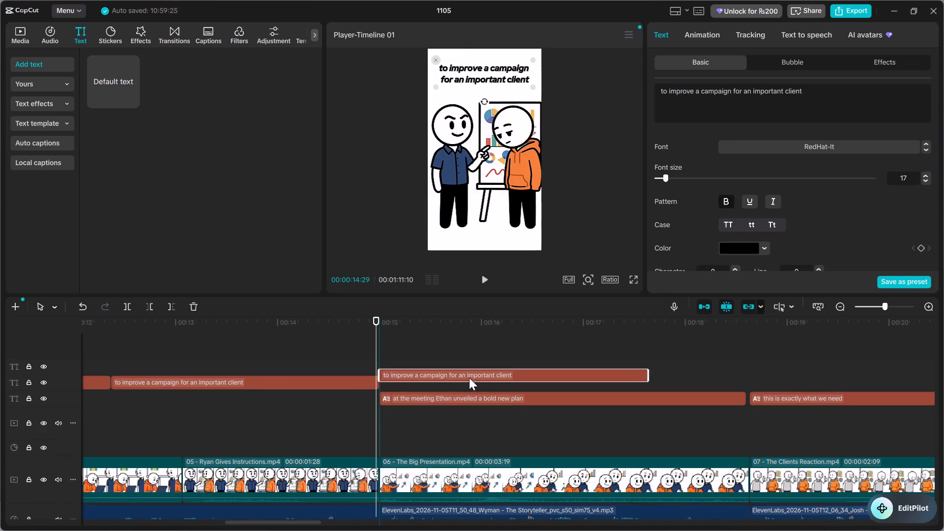
pyautogui.moveTo(469, 378); pyautogui.dragTo(470, 383)
pyautogui.doubleClick(512, 364)
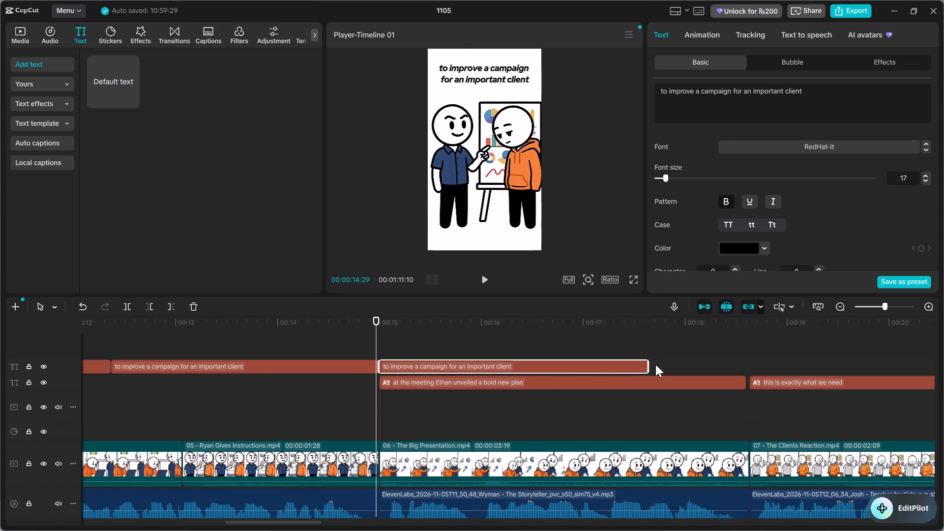
pyautogui.moveTo(648, 366); pyautogui.dragTo(741, 366)
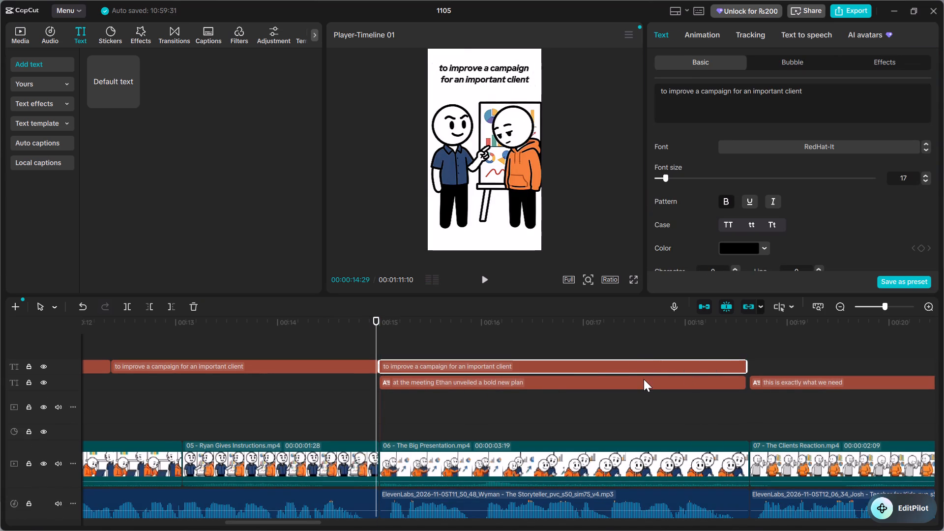
# Cut the wording "at the meeting Ethan unveiled a bold new plan" from its caption and paste it over the duplicated clip's text.
pyautogui.click(644, 380)
pyautogui.click(826, 116)
pyautogui.hotkey('ctrl', 'a')
pyautogui.hotkey('ctrl', 'x')
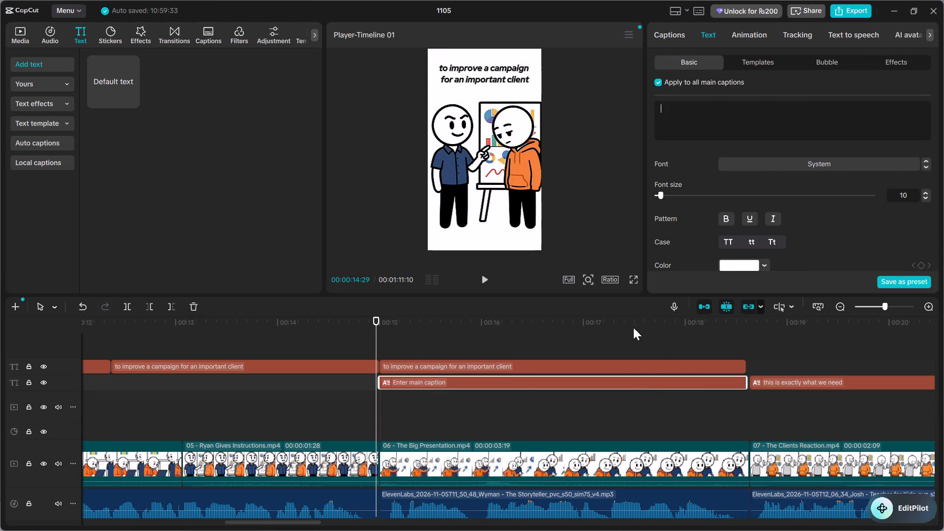
pyautogui.click(617, 364)
pyautogui.click(819, 98)
pyautogui.hotkey('ctrl', 'a')
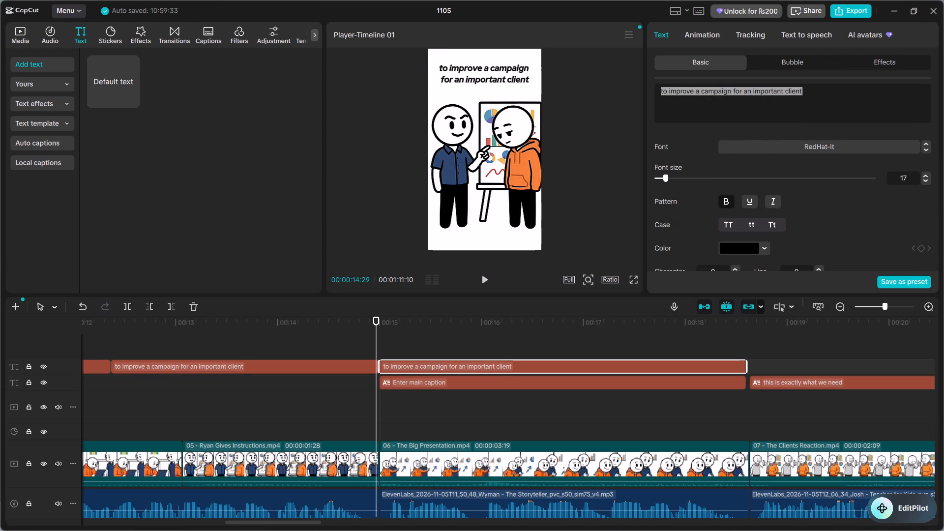
pyautogui.hotkey('ctrl', 'v')
# Delete the emptied caption clip beneath the "at the meeting Ethan unveiled a bold new plan" text clip.
pyautogui.click(574, 382)
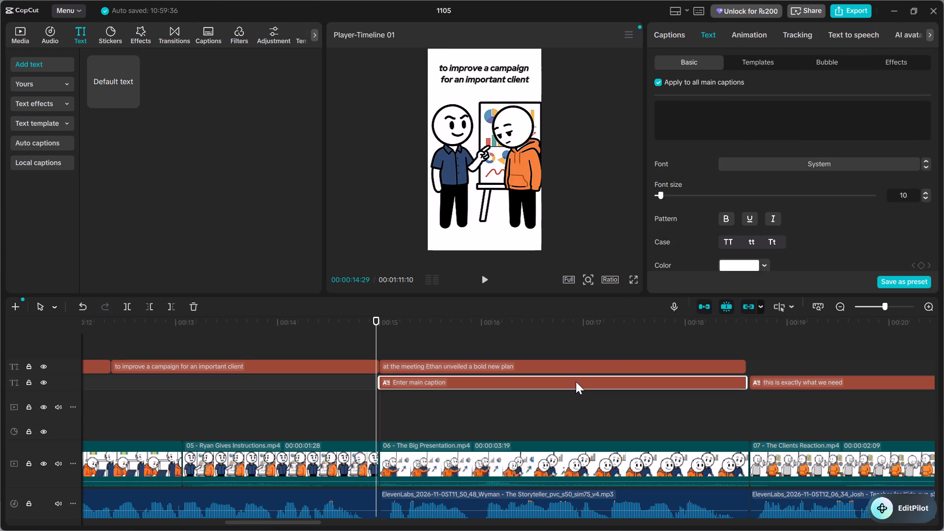
pyautogui.press('Delete')
# Duplicate the "at the meeting Ethan unveiled a bold new plan" clip above the "this is exactly what we need" caption and match that caption's span.
pyautogui.press('space')
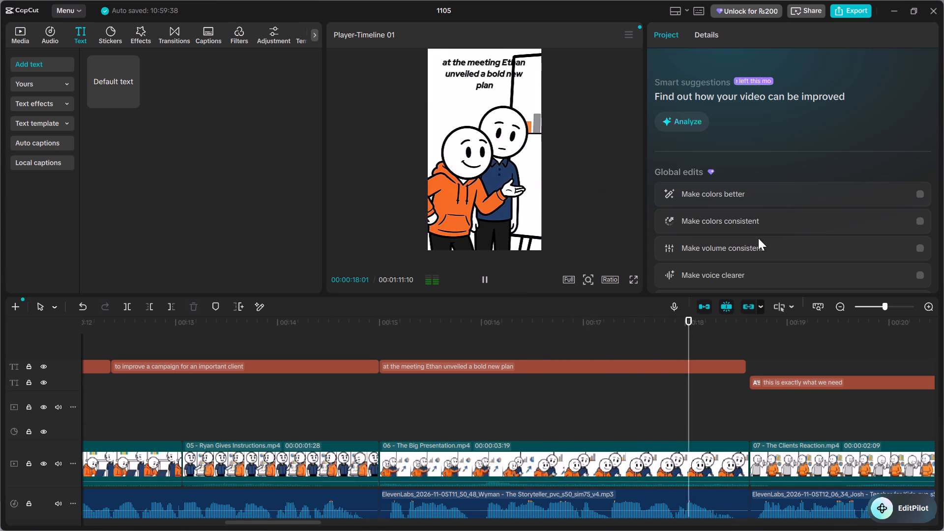
pyautogui.press('space')
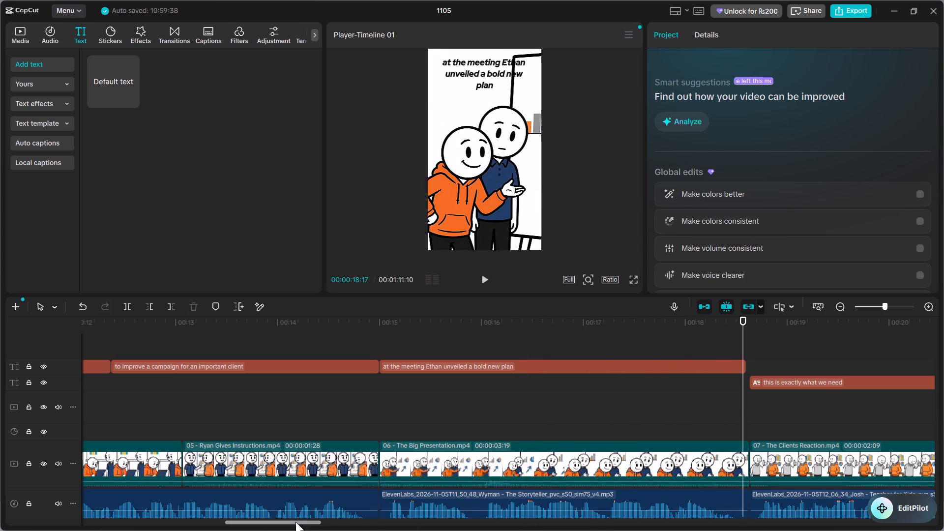
pyautogui.moveTo(295, 522); pyautogui.dragTo(363, 517)
pyautogui.press('space')
pyautogui.press('space')
pyautogui.click(129, 367)
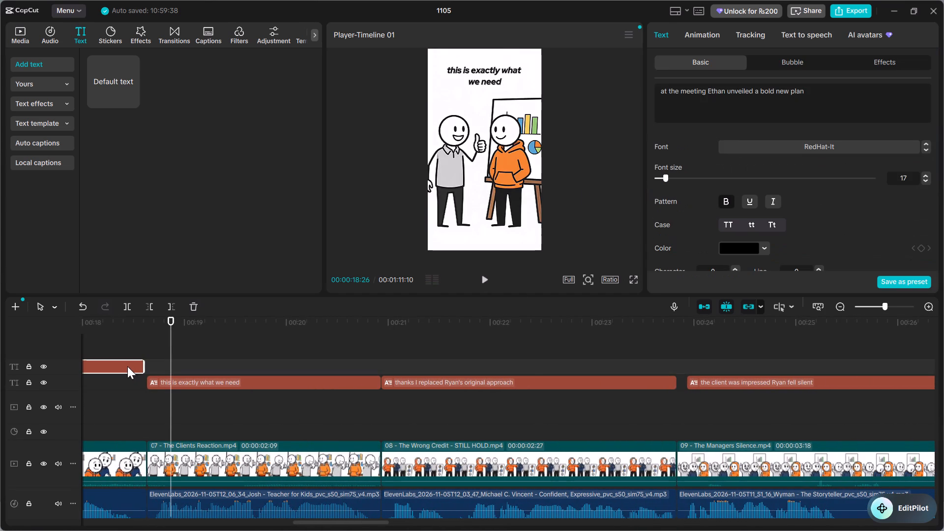
pyautogui.hotkey('ctrl', 'c')
pyautogui.hotkey('ctrl', 'v')
pyautogui.moveTo(239, 365); pyautogui.dragTo(218, 366)
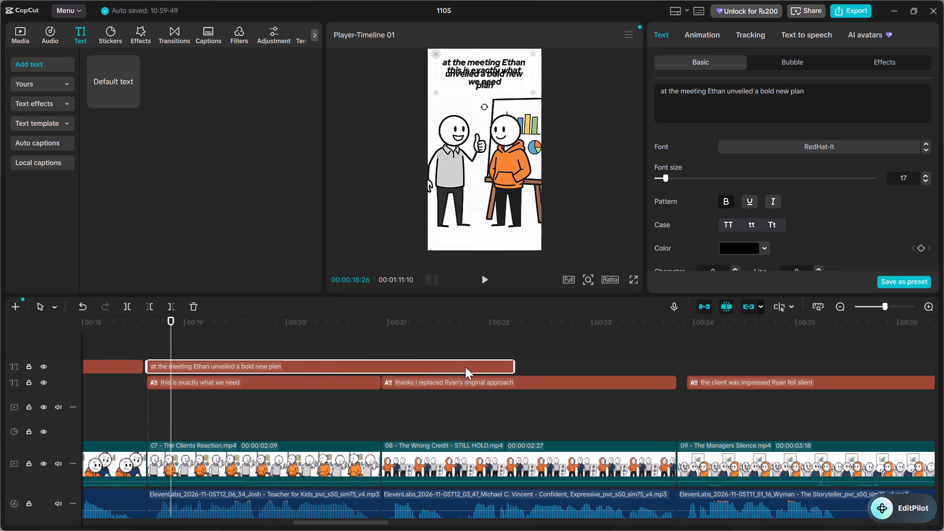
pyautogui.moveTo(516, 367); pyautogui.dragTo(380, 370)
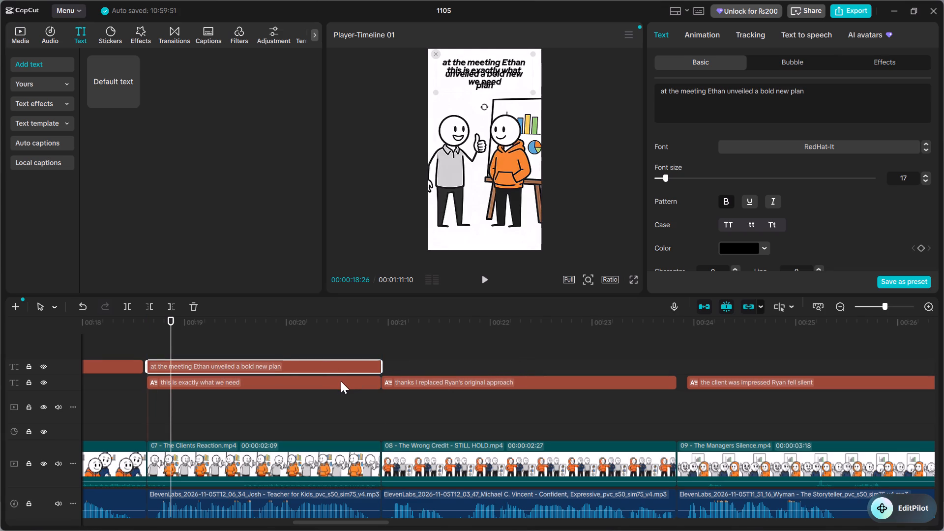
# Cut the wording "this is exactly what we need" from its caption and paste it over the duplicated clip's text.
pyautogui.click(341, 381)
pyautogui.click(793, 126)
pyautogui.hotkey('ctrl', 'a')
pyautogui.hotkey('ctrl', 'x')
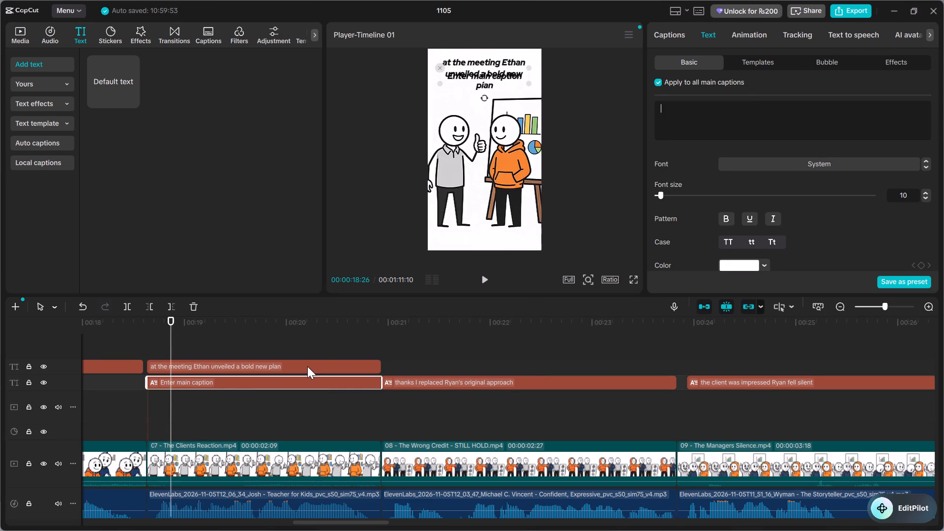
pyautogui.click(307, 366)
pyautogui.click(834, 106)
pyautogui.hotkey('ctrl', 'a')
pyautogui.hotkey('ctrl', 'v')
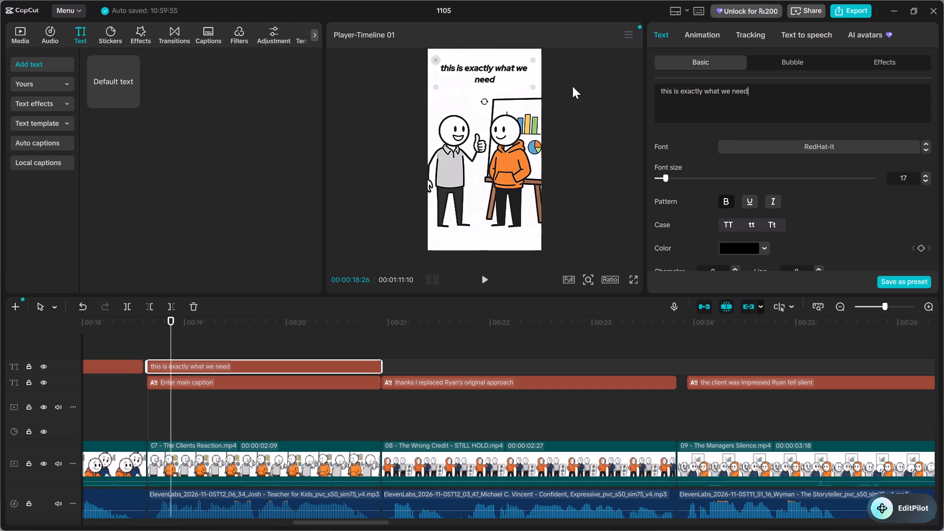
# Narrow the "this is exactly what we need" text box so the line breaks after "what", and recentre it horizontally in the frame.
pyautogui.moveTo(532, 73); pyautogui.dragTo(516, 76)
pyautogui.moveTo(471, 76); pyautogui.dragTo(480, 75)
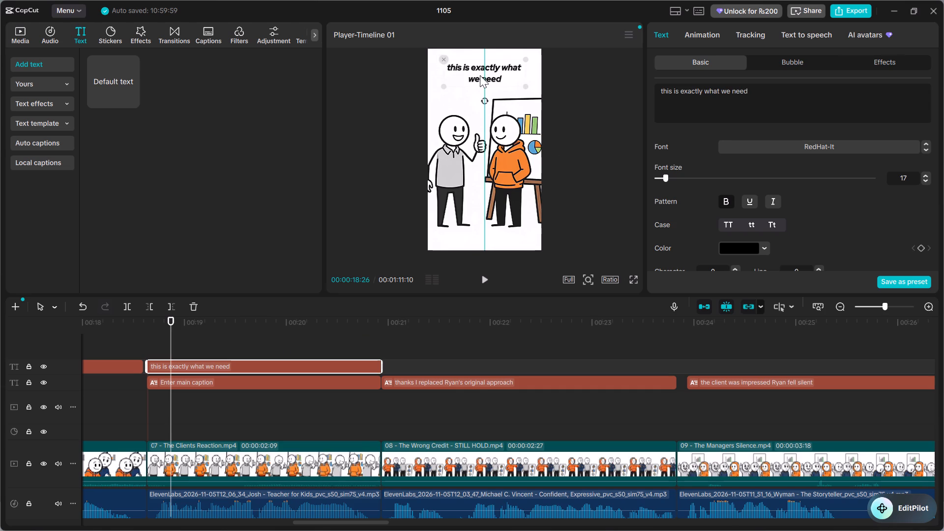
pyautogui.moveTo(480, 75); pyautogui.dragTo(480, 78)
# Delete the emptied caption clip beneath the "this is exactly what we need" text clip.
pyautogui.press('space')
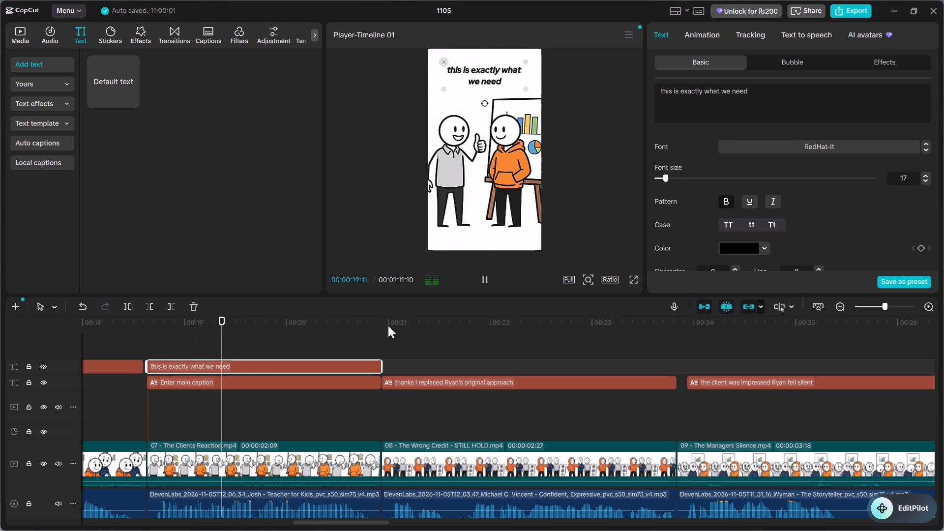
pyautogui.click(357, 379)
pyautogui.press('Delete')
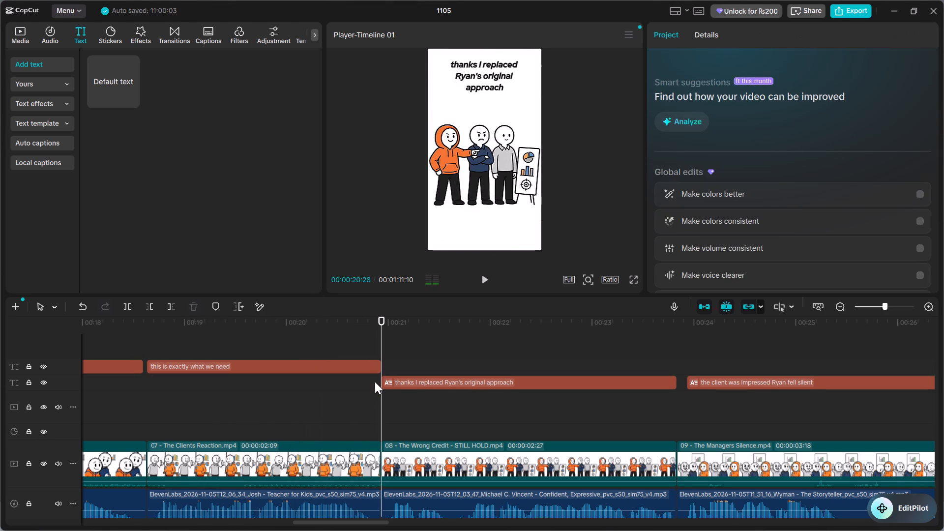
# Duplicate the "this is exactly what we need" clip above the "thanks I replaced Ryan's original approach" caption and match that caption's span.
pyautogui.press('space')
pyautogui.press('space')
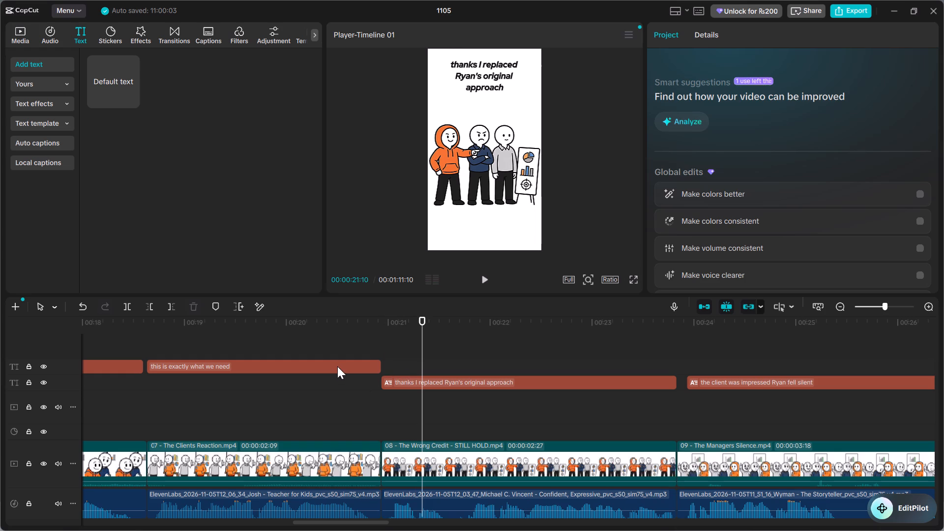
pyautogui.click(337, 366)
pyautogui.hotkey('ctrl', 'c')
pyautogui.hotkey('ctrl', 'v')
pyautogui.moveTo(464, 361); pyautogui.dragTo(437, 361)
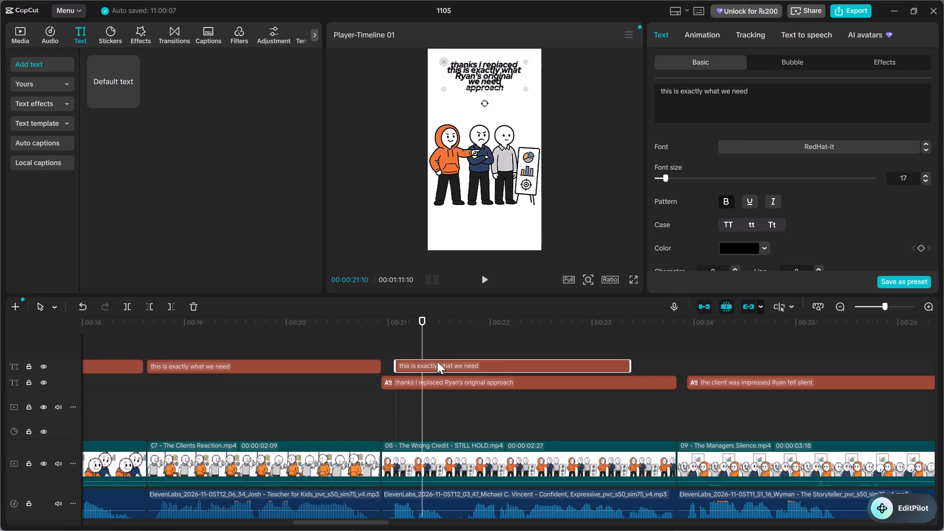
pyautogui.moveTo(437, 361); pyautogui.dragTo(426, 363)
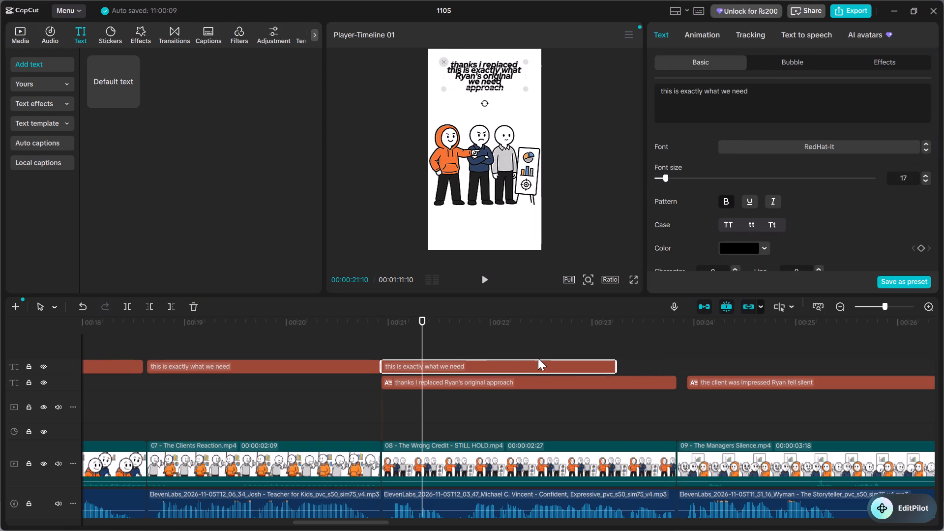
pyautogui.moveTo(614, 364); pyautogui.dragTo(673, 364)
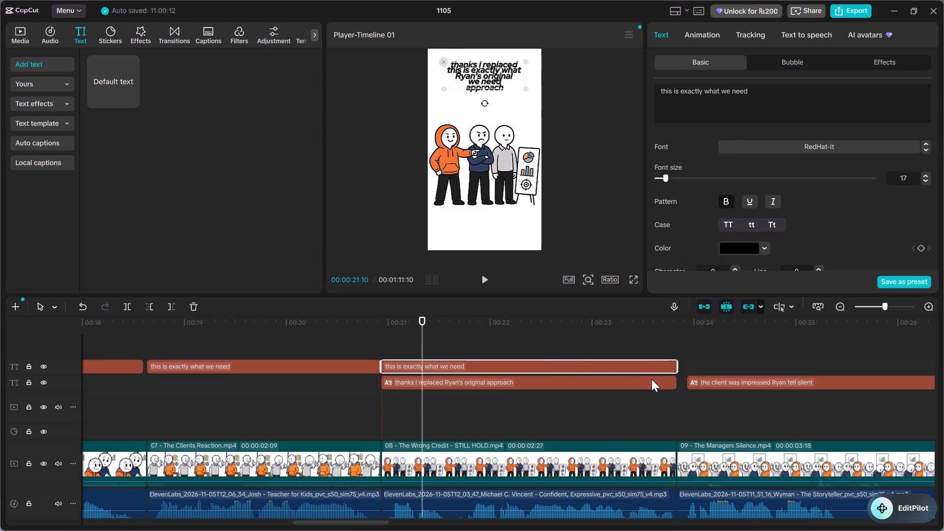
# Cut the wording "thanks I replaced Ryan's original approach" from its caption and paste it over the duplicated clip's text.
pyautogui.click(651, 380)
pyautogui.click(823, 115)
pyautogui.hotkey('ctrl', 'a')
pyautogui.hotkey('ctrl', 'x')
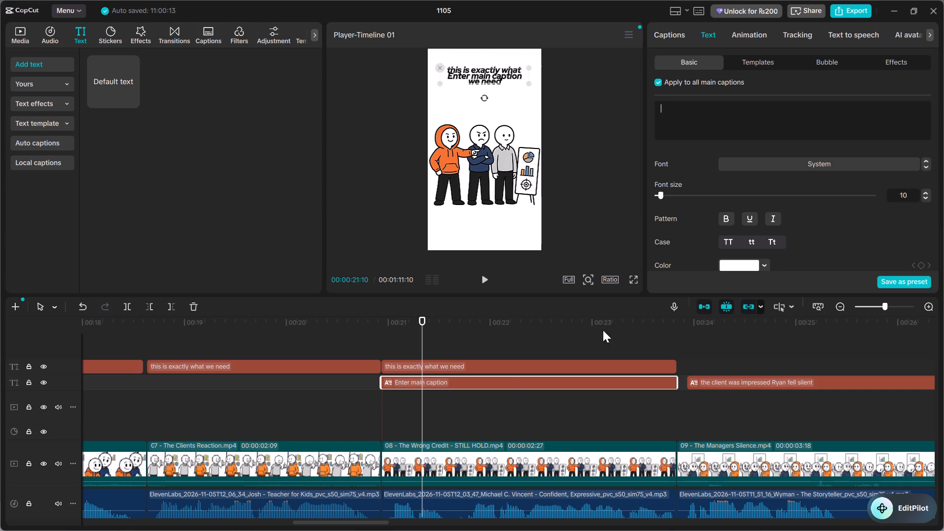
pyautogui.click(585, 367)
pyautogui.click(817, 92)
pyautogui.hotkey('ctrl', 'a')
pyautogui.hotkey('ctrl', 'v')
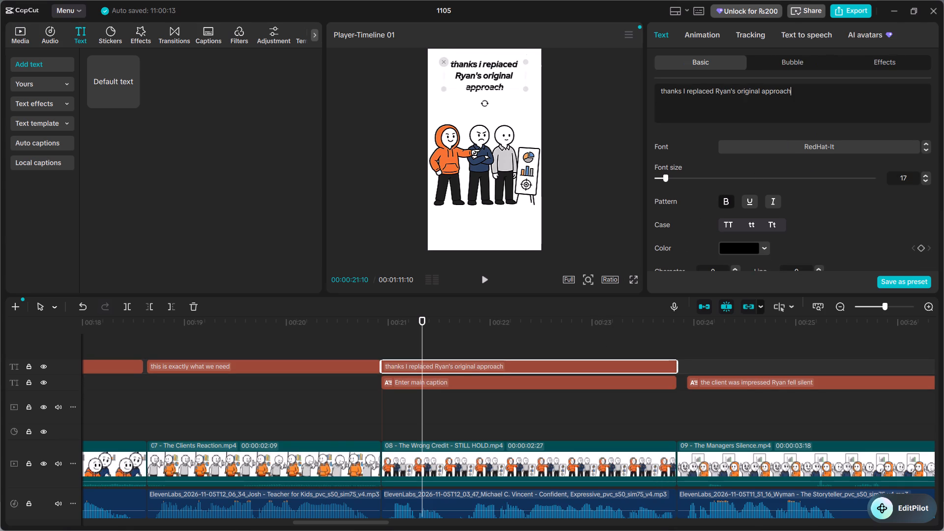
# Delete the emptied caption clip beneath the "thanks I replaced Ryan's original approach" text clip.
pyautogui.click(535, 389)
pyautogui.press('Delete')
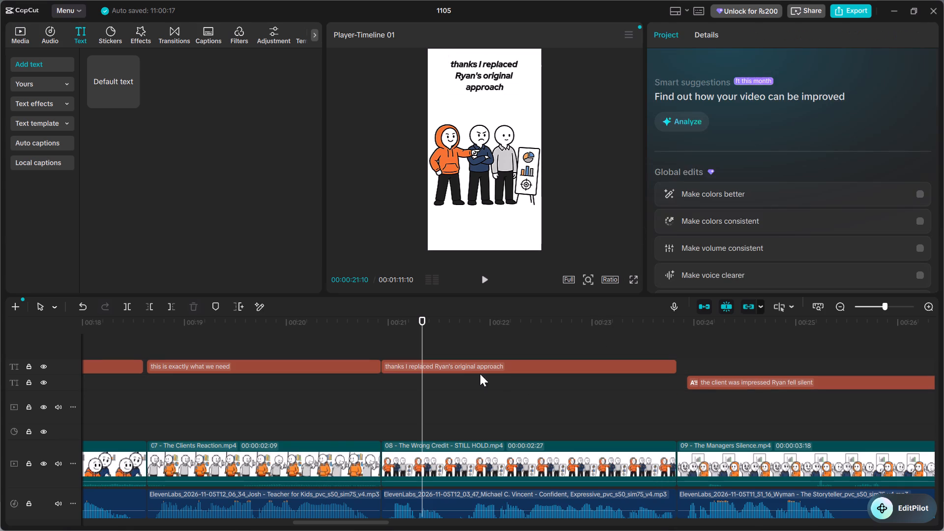
# Lower the "thanks I replaced Ryan's original approach" text slightly in the frame and keep it centred horizontally.
pyautogui.press('space')
pyautogui.press('space')
pyautogui.moveTo(492, 63); pyautogui.dragTo(498, 71)
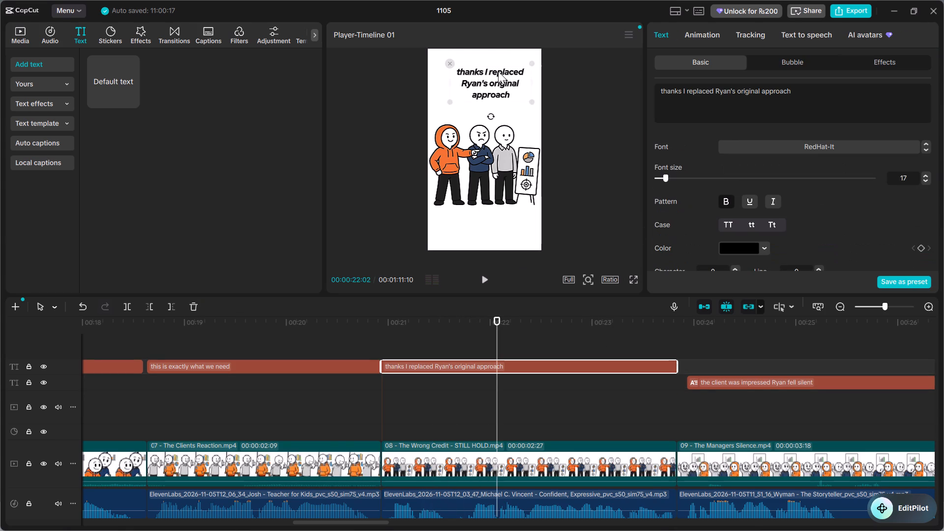
pyautogui.moveTo(498, 71); pyautogui.dragTo(491, 70)
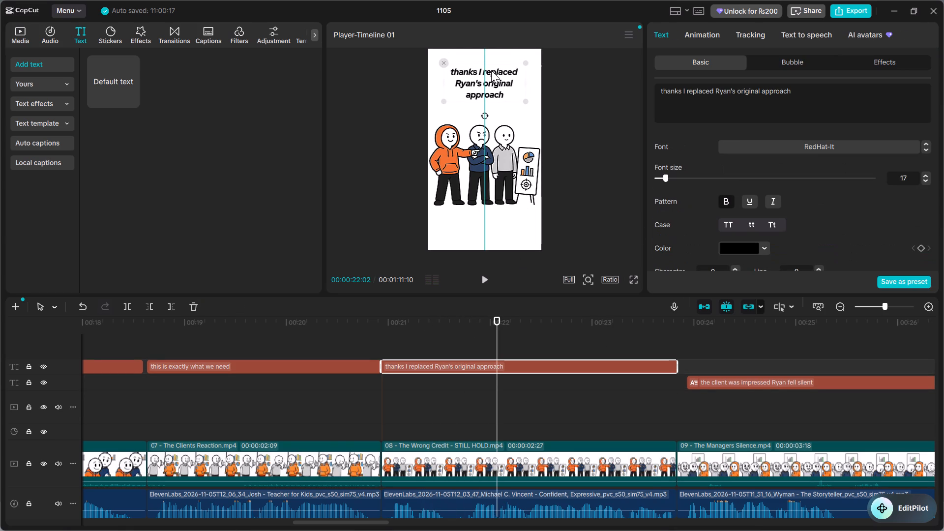
pyautogui.moveTo(491, 70); pyautogui.dragTo(492, 69)
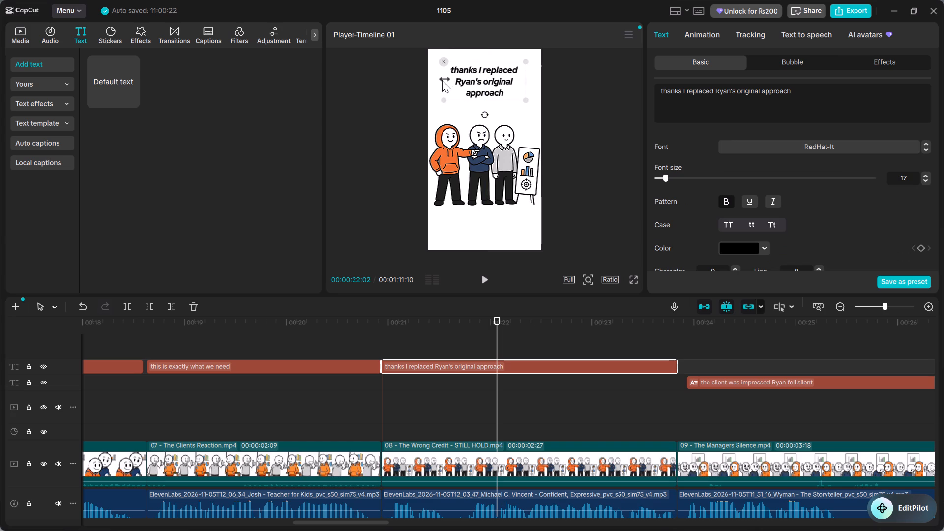
# Widen the "thanks I replaced Ryan's original approach" text box to wrap onto two lines, breaking after "Ryan's", and recentre it horizontally.
pyautogui.moveTo(444, 82); pyautogui.dragTo(432, 80)
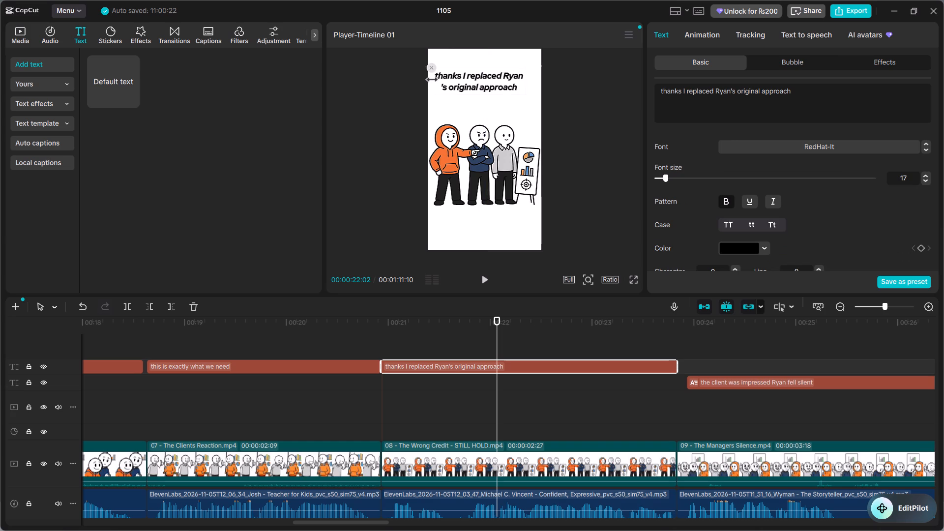
pyautogui.moveTo(432, 80); pyautogui.dragTo(432, 80)
pyautogui.moveTo(431, 83); pyautogui.dragTo(428, 82)
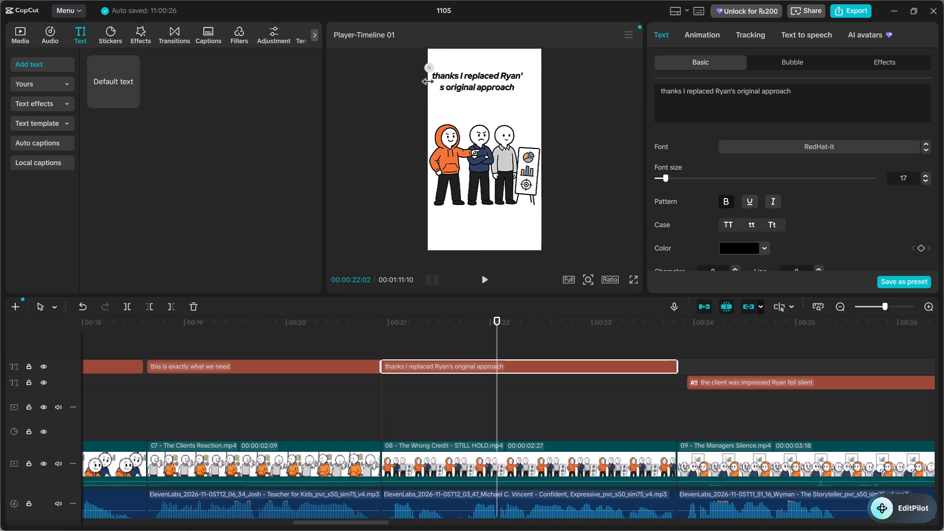
pyautogui.moveTo(428, 82); pyautogui.dragTo(425, 82)
pyautogui.moveTo(466, 77); pyautogui.dragTo(473, 78)
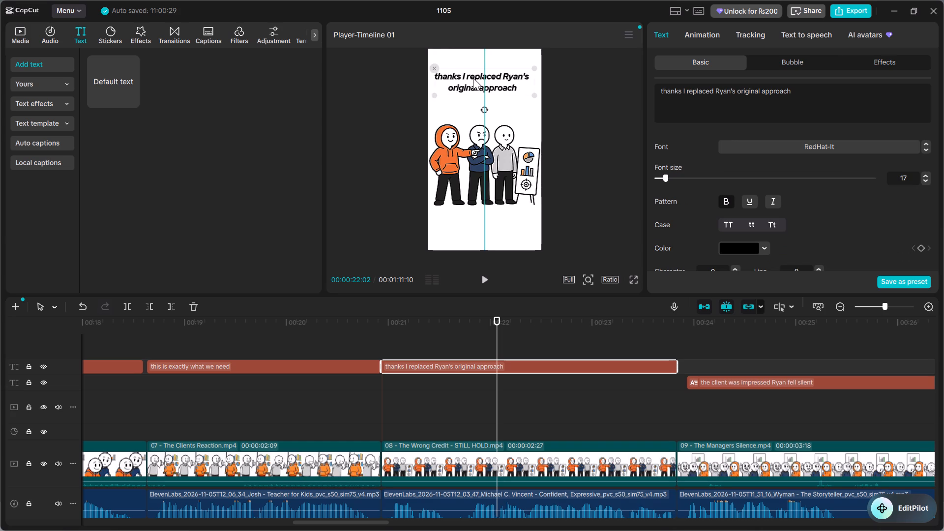
pyautogui.moveTo(473, 78); pyautogui.dragTo(473, 78)
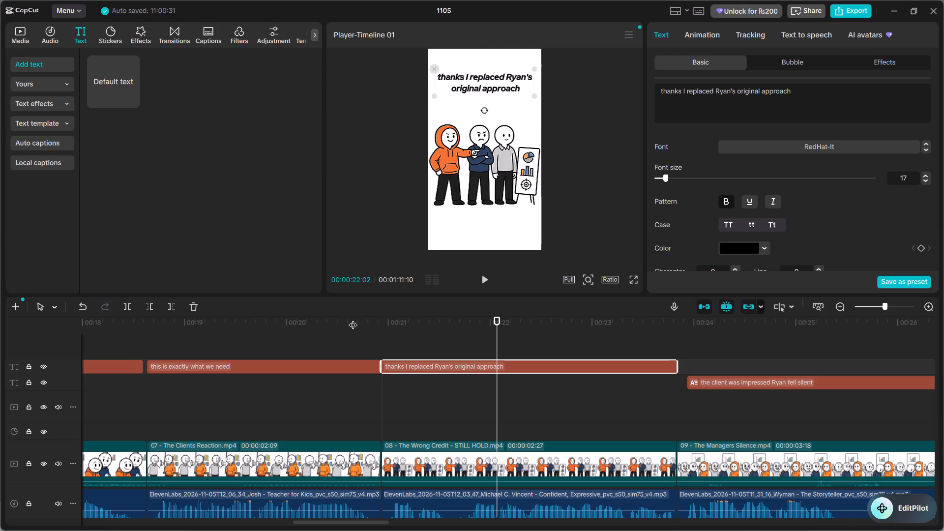
# Duplicate the "thanks I replaced Ryan's original approach" clip above the "the client was impressed Ryan fell silent" caption and match that caption's span.
pyautogui.click(353, 319)
pyautogui.press('space')
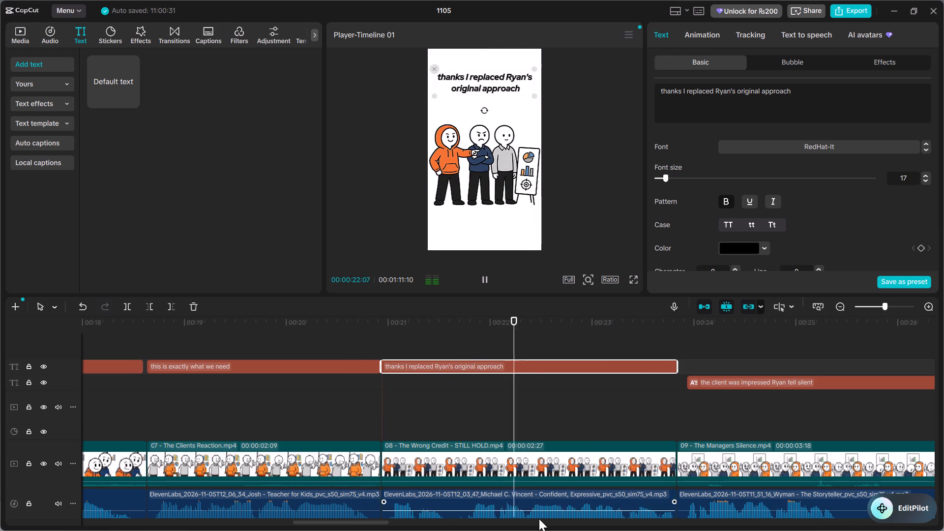
pyautogui.moveTo(373, 522); pyautogui.dragTo(412, 518)
pyautogui.press('space')
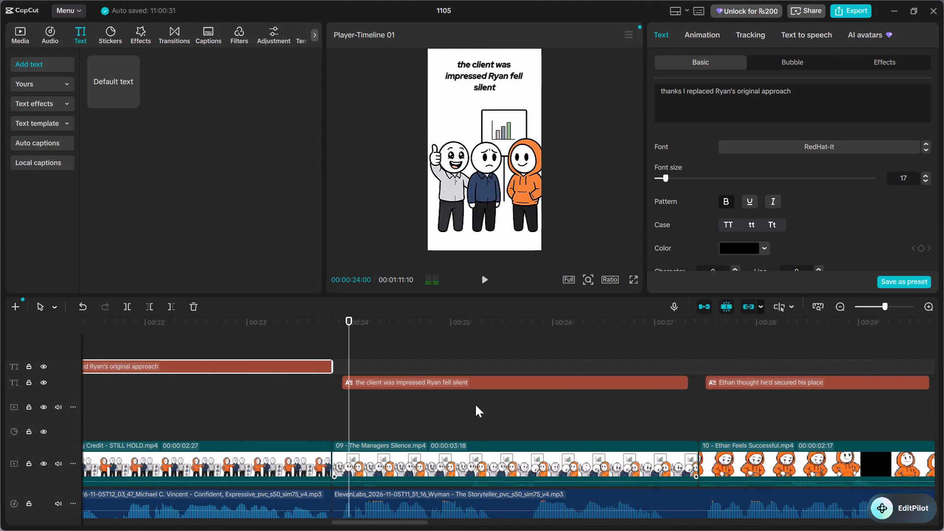
pyautogui.click(314, 367)
pyautogui.hotkey('ctrl', 'c')
pyautogui.hotkey('ctrl', 'v')
pyautogui.moveTo(417, 364); pyautogui.dragTo(408, 362)
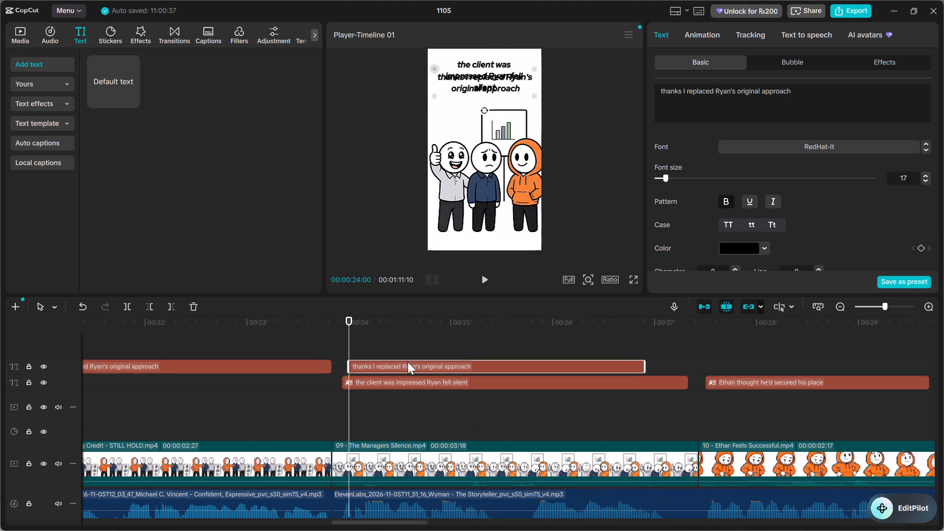
pyautogui.moveTo(408, 362); pyautogui.dragTo(410, 363)
pyautogui.moveTo(634, 366); pyautogui.dragTo(694, 360)
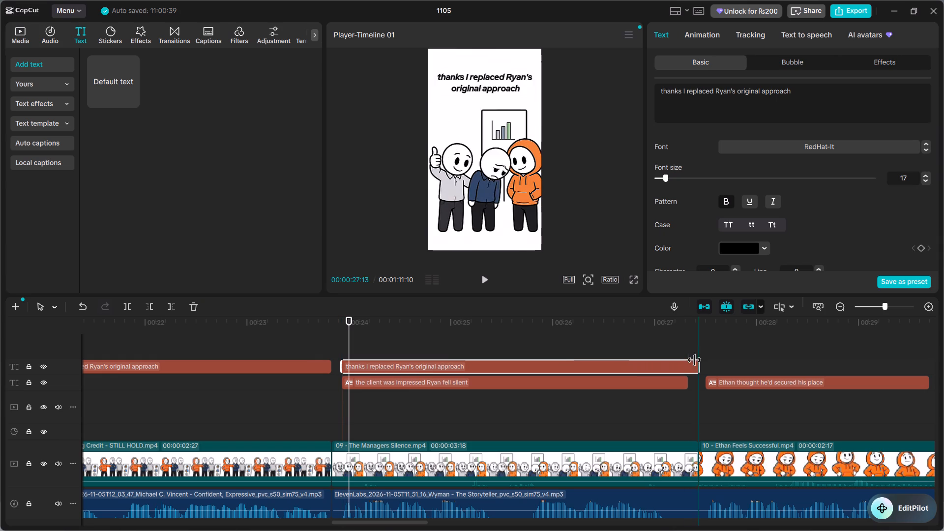
pyautogui.moveTo(694, 360); pyautogui.dragTo(681, 361)
# Cut the wording "the client was impressed Ryan fell silent" from its caption and paste it over the duplicated clip's text.
pyautogui.click(445, 383)
pyautogui.click(802, 122)
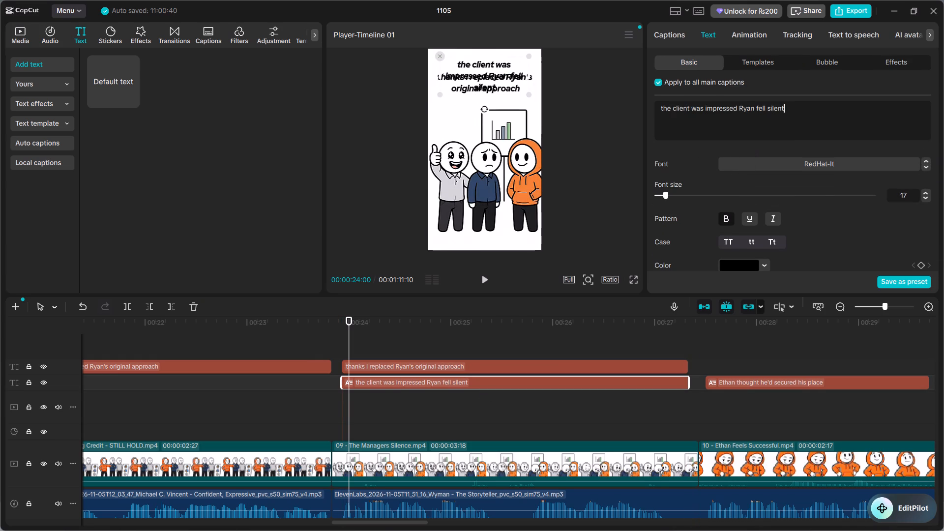
pyautogui.hotkey('ctrl', 'a')
pyautogui.hotkey('ctrl', 'x')
pyautogui.click(552, 366)
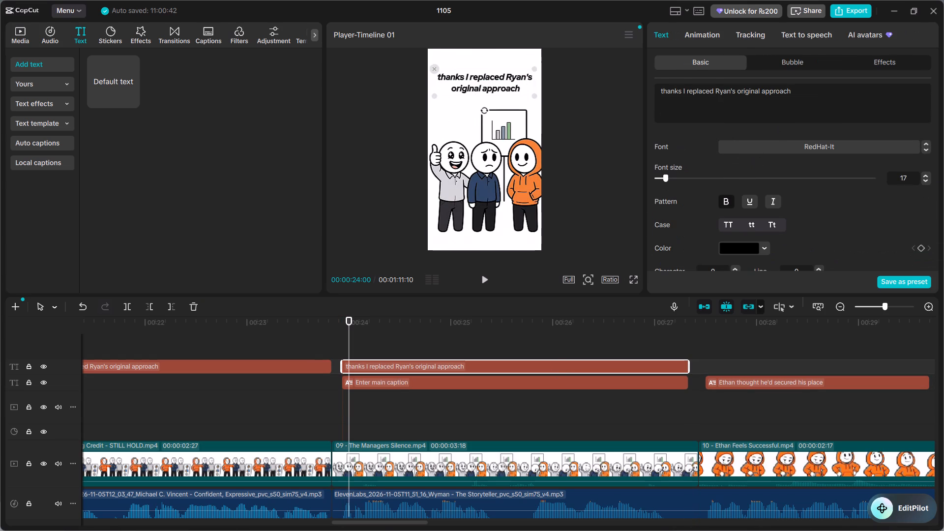
pyautogui.click(773, 101)
pyautogui.hotkey('ctrl', 'a')
pyautogui.hotkey('ctrl', 'v')
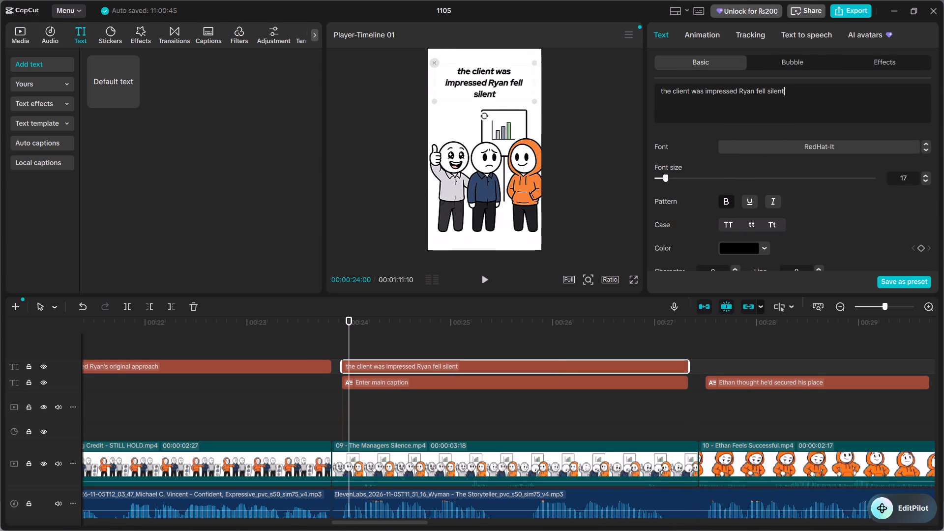
# Capitalise the first word of the "the client was impressed Ryan fell silent" text clip as "The".
pyautogui.click(663, 88)
pyautogui.press('BackSpace')
pyautogui.hotkey('shift', 't')
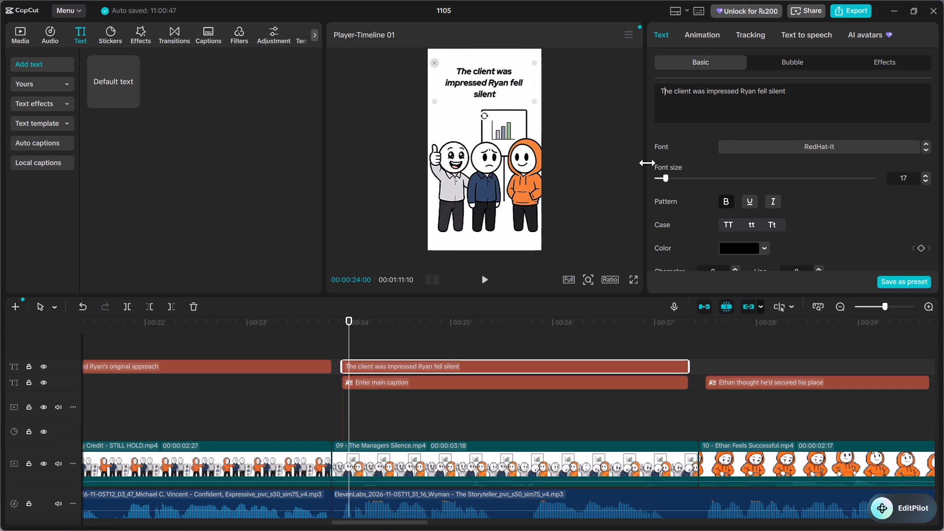
# Delete the emptied caption beneath the "The client was impressed Ryan fell silent" text clip and play back that section.
pyautogui.click(419, 382)
pyautogui.press('Delete')
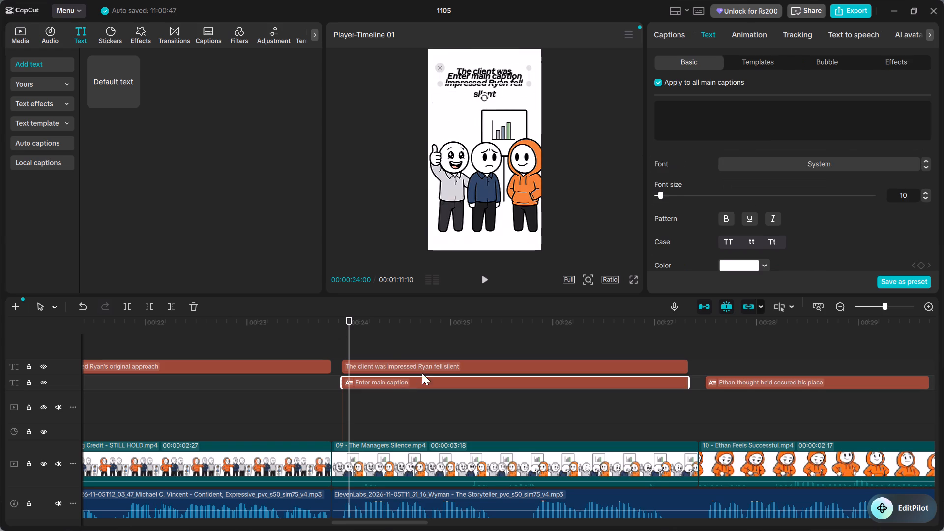
pyautogui.press('space')
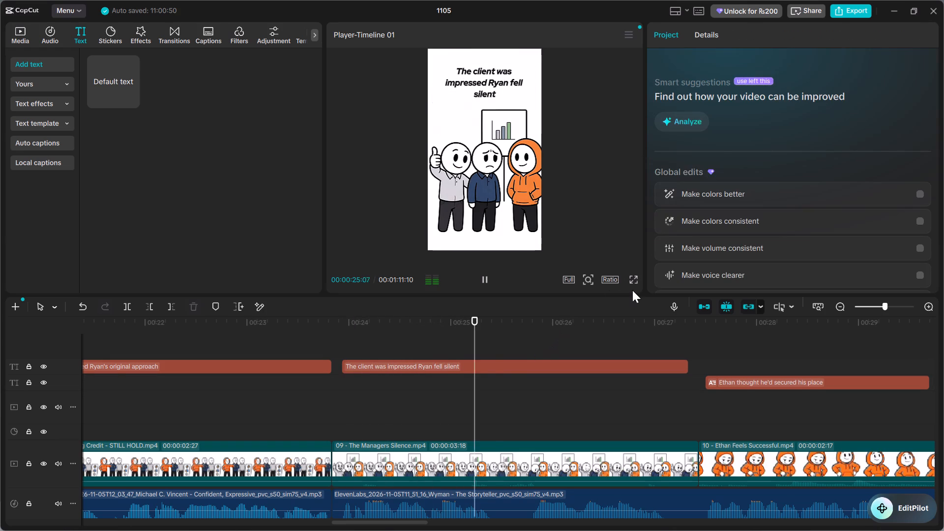
pyautogui.press('space')
pyautogui.press('space')
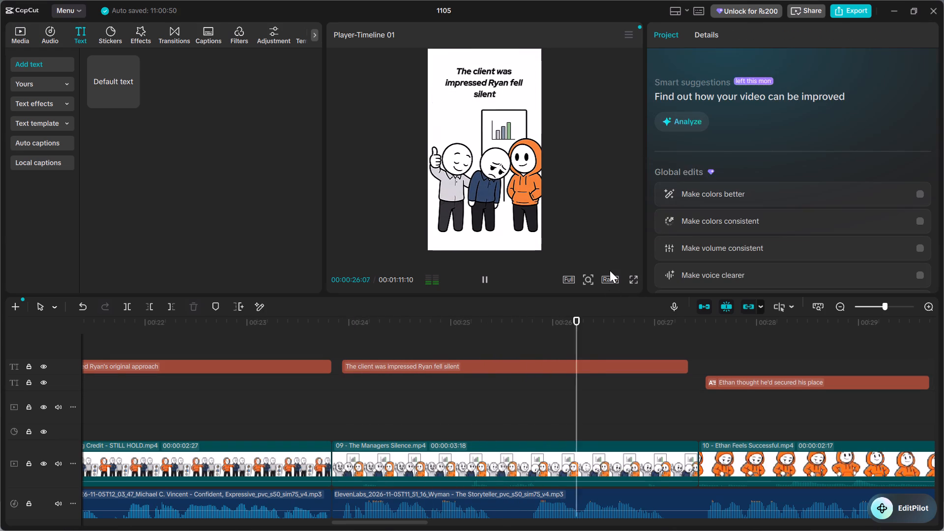
pyautogui.press('space')
pyautogui.press('space')
pyautogui.press('space')
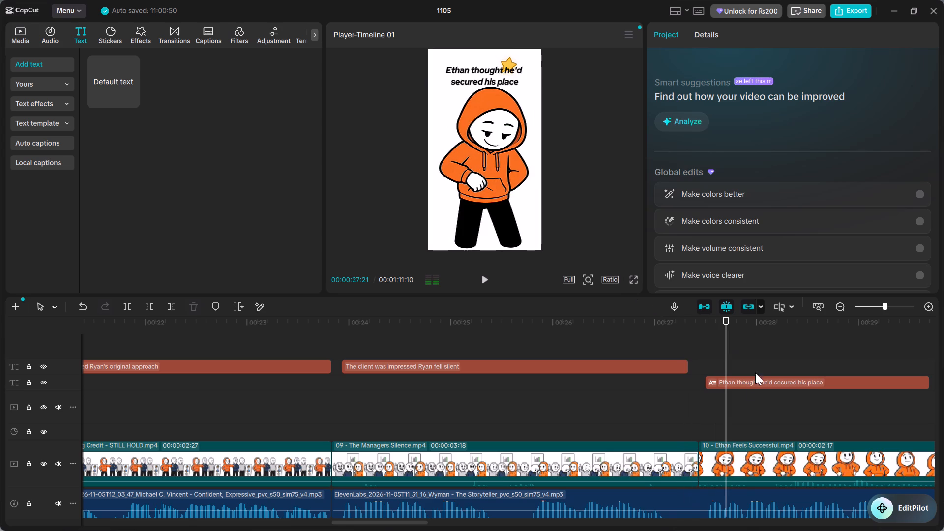
# Duplicate the "The client was impressed Ryan fell silent" clip above the "Ethan thought he'd secured his place" caption and match that caption's span.
pyautogui.click(658, 369)
pyautogui.hotkey('ctrl', 'c')
pyautogui.hotkey('ctrl', 'v')
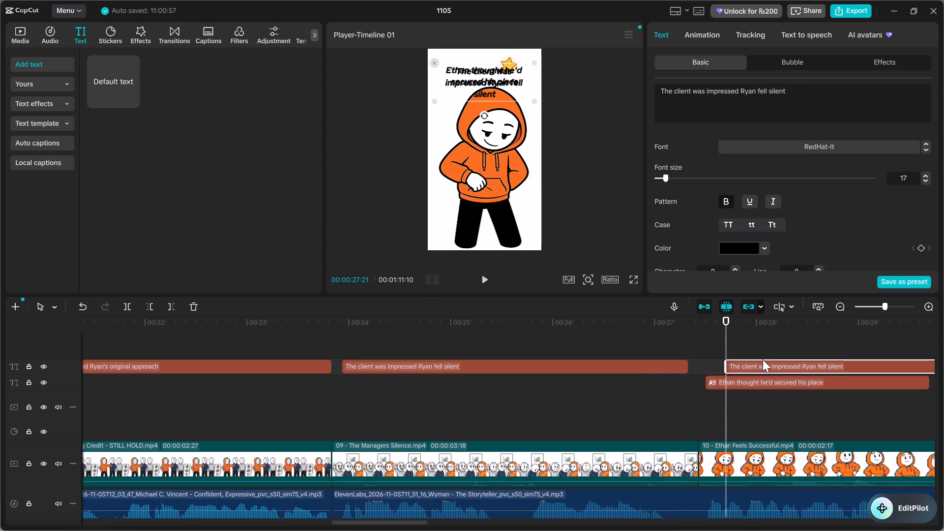
pyautogui.moveTo(764, 364); pyautogui.dragTo(744, 367)
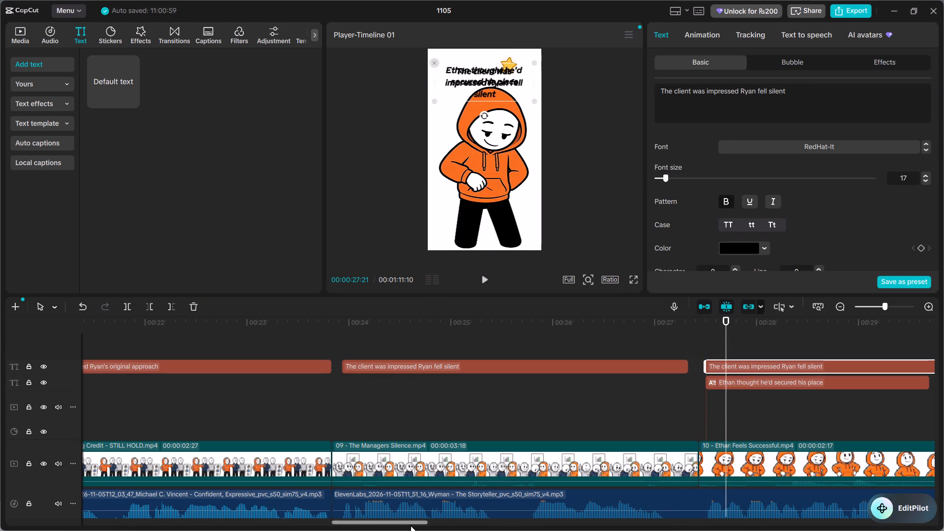
pyautogui.moveTo(410, 525); pyautogui.dragTo(458, 525)
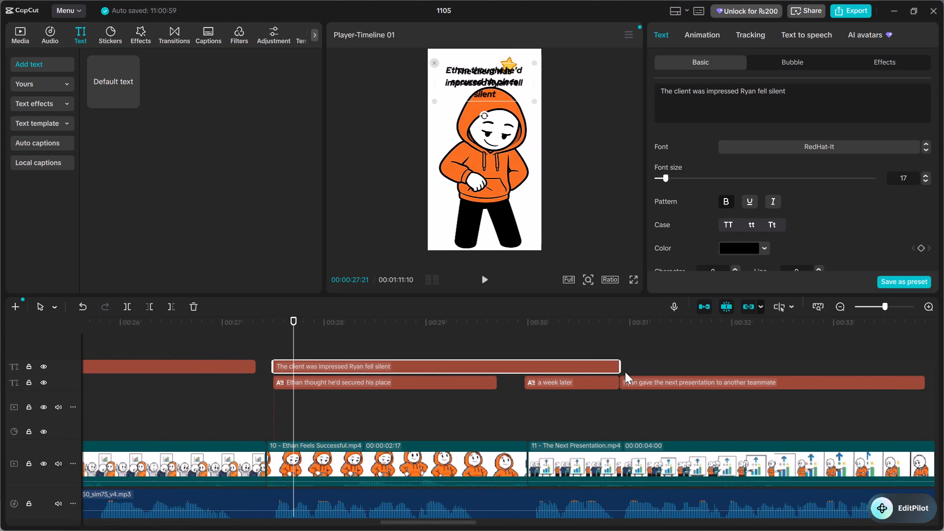
pyautogui.moveTo(621, 363); pyautogui.dragTo(496, 366)
# Cut the wording "Ethan thought he'd secured his place" from its caption and paste it over the duplicated clip's text.
pyautogui.click(452, 385)
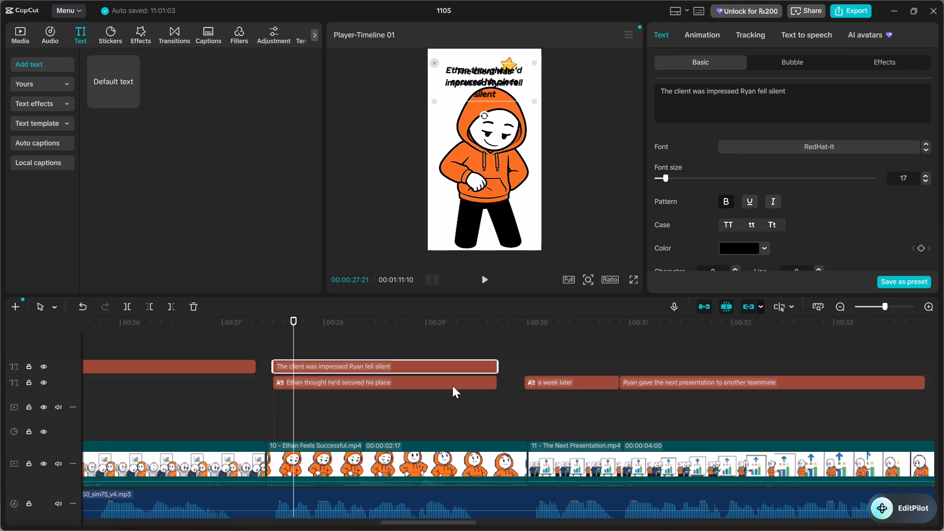
pyautogui.click(795, 118)
pyautogui.hotkey('ctrl', 'a')
pyautogui.hotkey('ctrl', 'x')
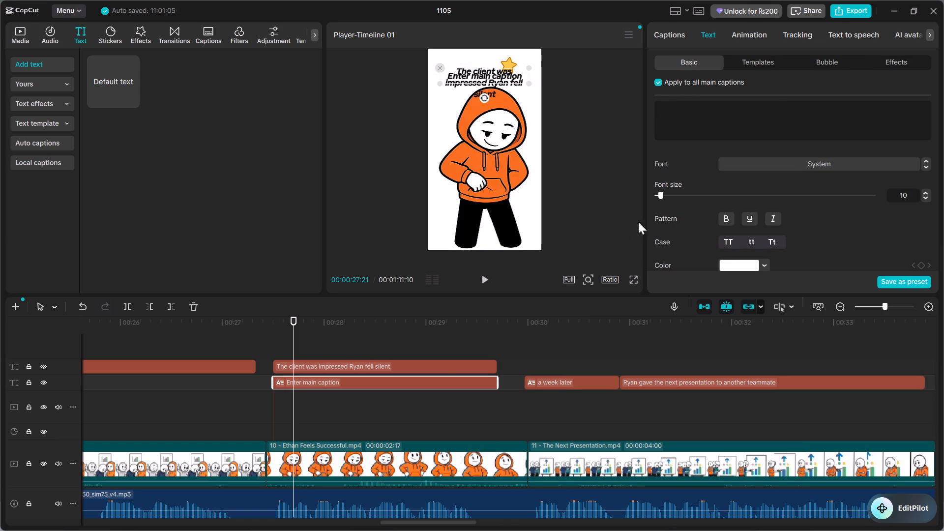
pyautogui.click(438, 368)
pyautogui.click(827, 103)
pyautogui.hotkey('ctrl', 'a')
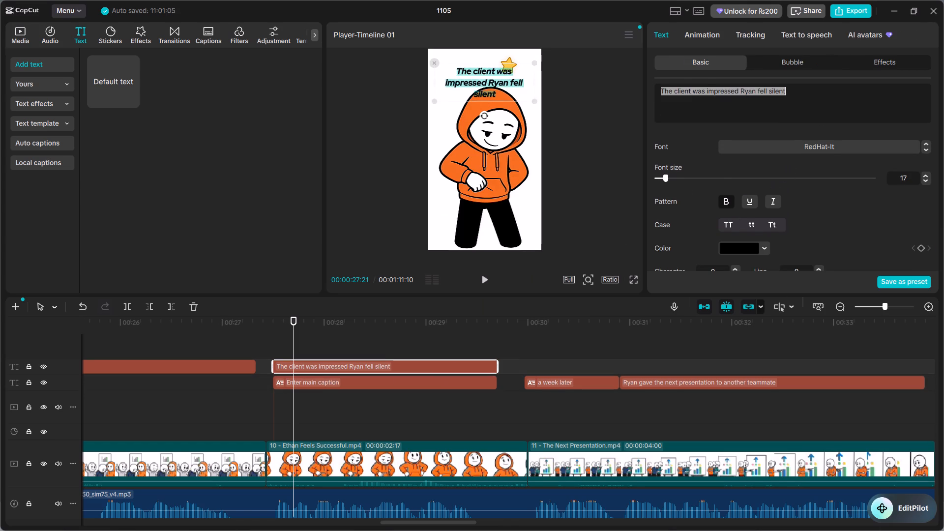
pyautogui.hotkey('ctrl', 'v')
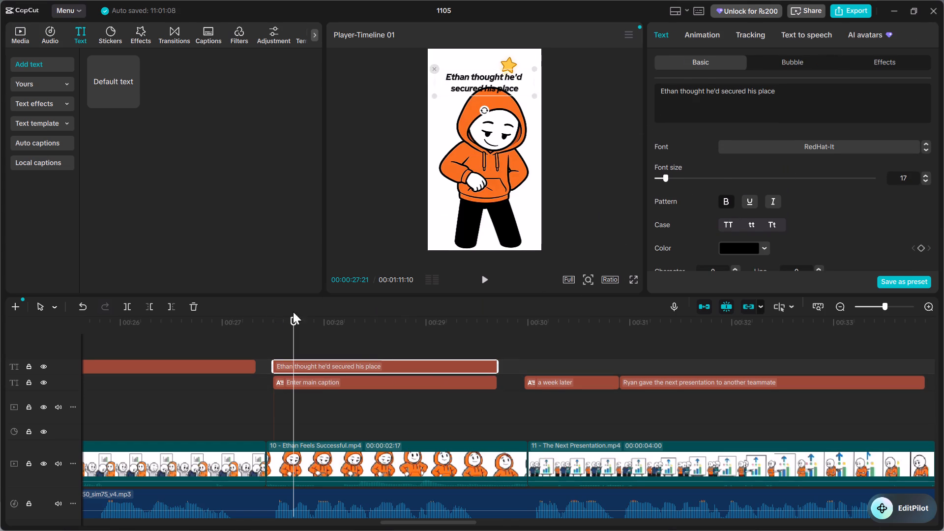
# Delete the emptied caption beneath the "Ethan thought he'd secured his place" text clip.
pyautogui.click(347, 383)
pyautogui.press('Delete')
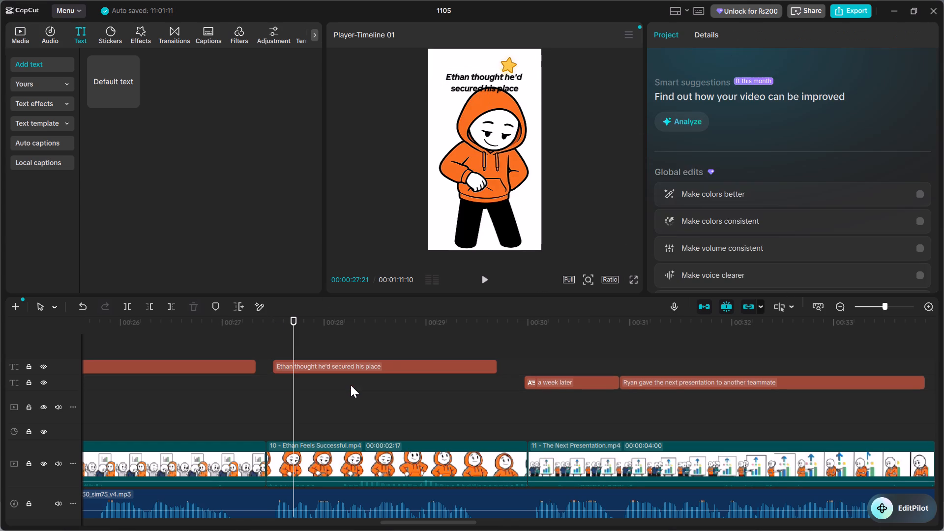
# Move the "Ethan thought he'd secured his place" text slightly higher above Ethan's head, keep it horizontally centred, and play back the section.
pyautogui.click(268, 324)
pyautogui.press('space')
pyautogui.press('space')
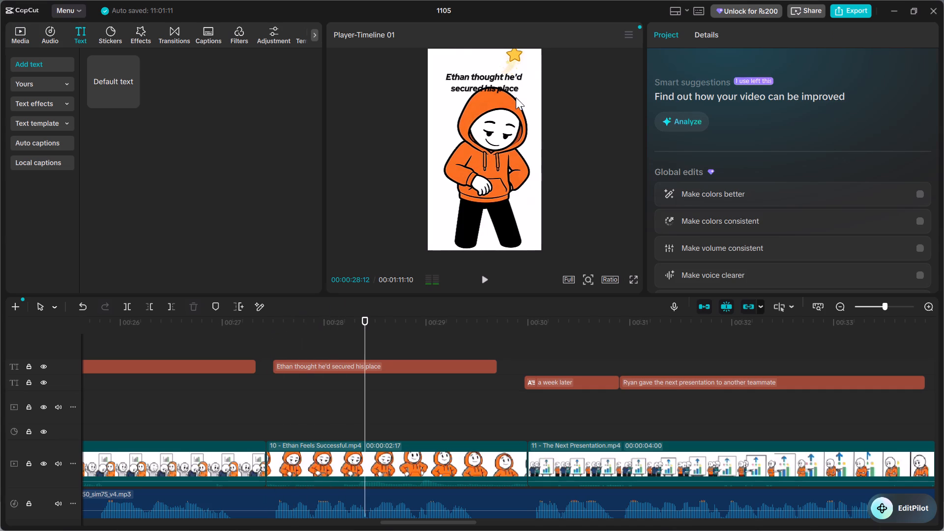
pyautogui.moveTo(494, 84); pyautogui.dragTo(492, 76)
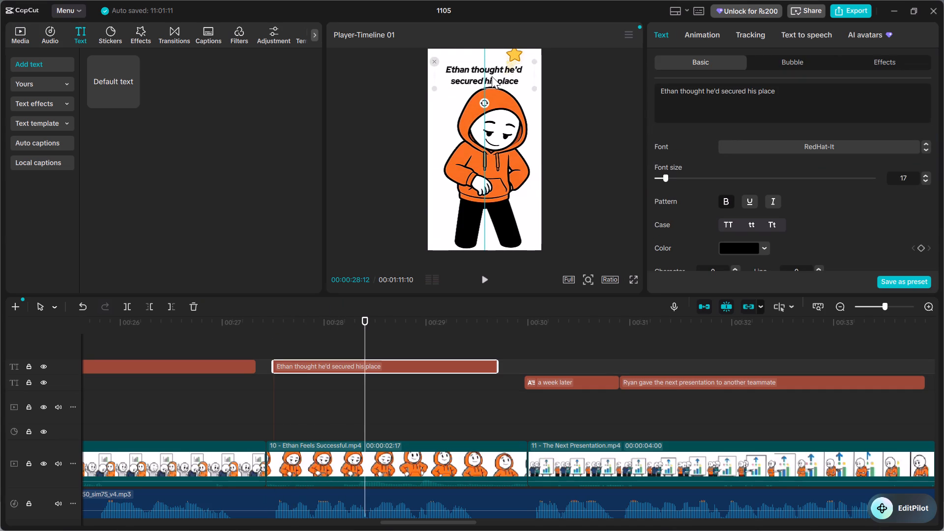
pyautogui.moveTo(492, 76); pyautogui.dragTo(493, 74)
pyautogui.click(272, 320)
pyautogui.press('space')
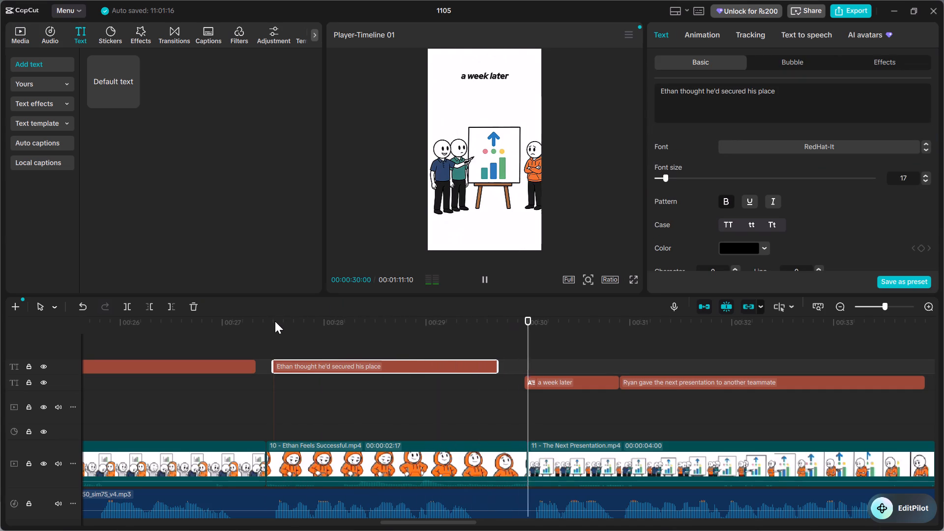
pyautogui.press('space')
pyautogui.click(353, 323)
pyautogui.click(502, 80)
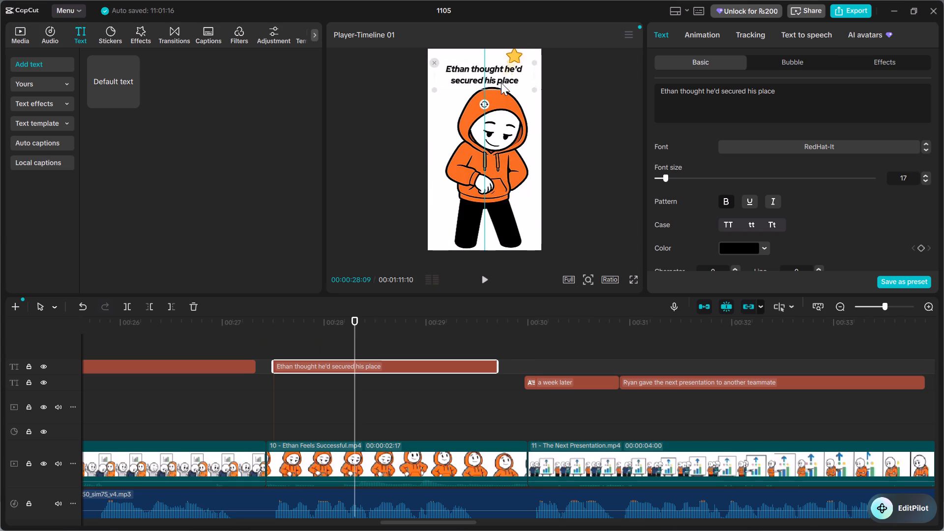
pyautogui.click(265, 321)
pyautogui.press('space')
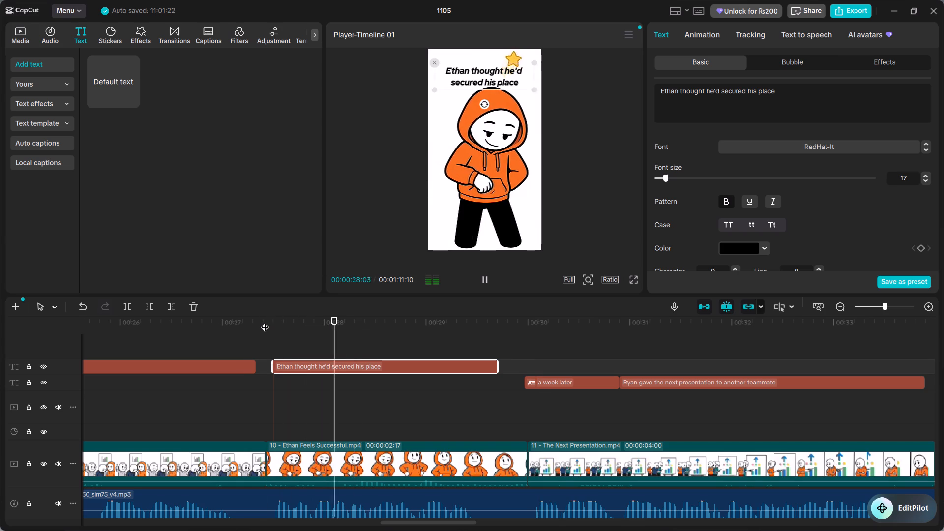
pyautogui.press('space')
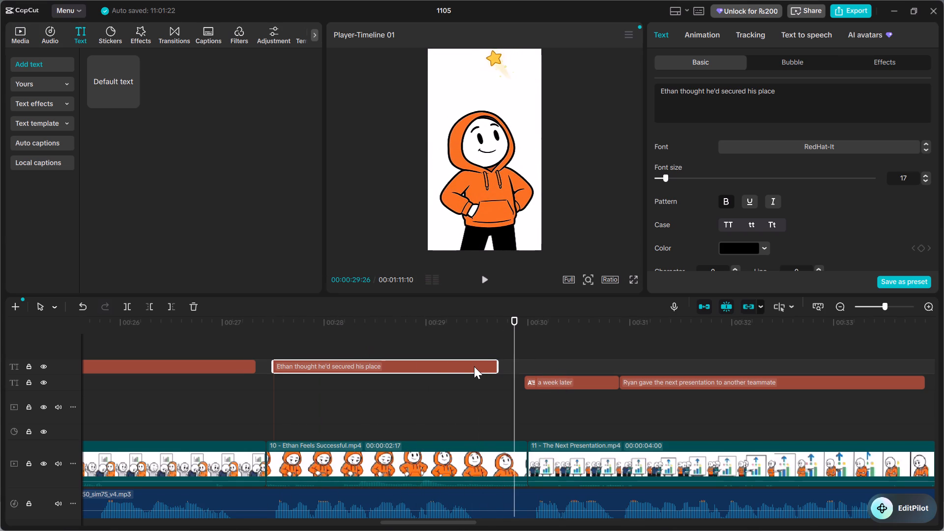
# Duplicate the "Ethan thought he'd secured his place" clip above the "a week later" caption and match that caption's span.
pyautogui.hotkey('ctrl', 'c')
pyautogui.hotkey('ctrl', 'v')
pyautogui.moveTo(549, 365); pyautogui.dragTo(560, 368)
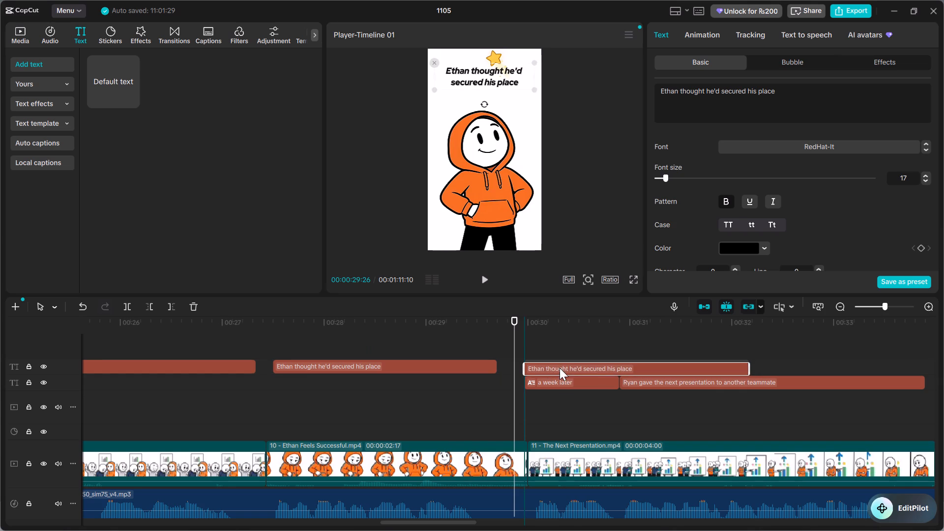
pyautogui.moveTo(560, 368); pyautogui.dragTo(558, 368)
pyautogui.moveTo(750, 366); pyautogui.dragTo(744, 366)
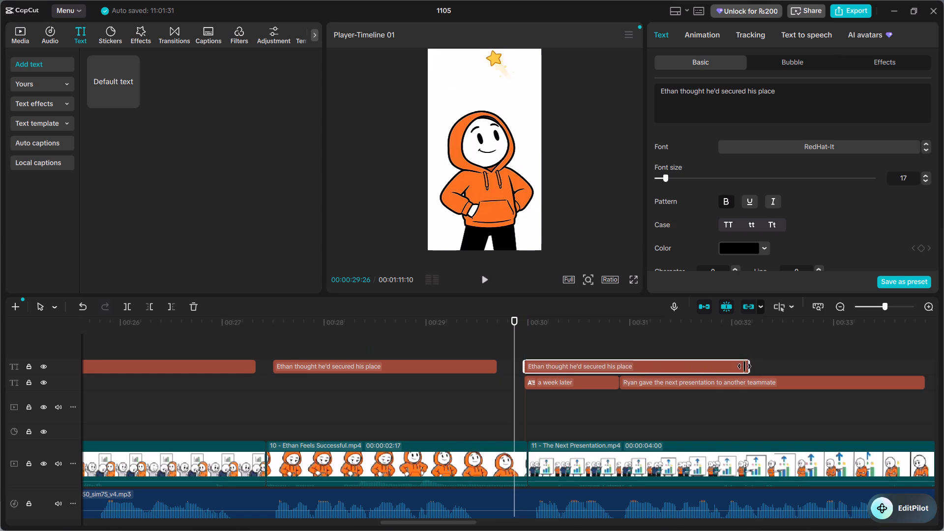
pyautogui.moveTo(744, 366); pyautogui.dragTo(617, 366)
# Cut the wording "a week later" from its caption and paste it over the duplicated clip's text.
pyautogui.click(572, 380)
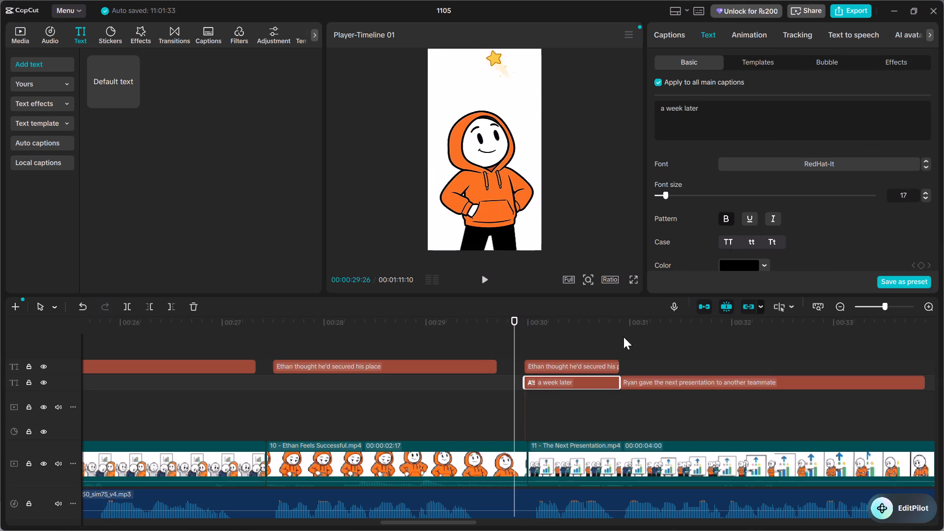
pyautogui.click(733, 103)
pyautogui.hotkey('ctrl', 'a')
pyautogui.hotkey('ctrl', 'x')
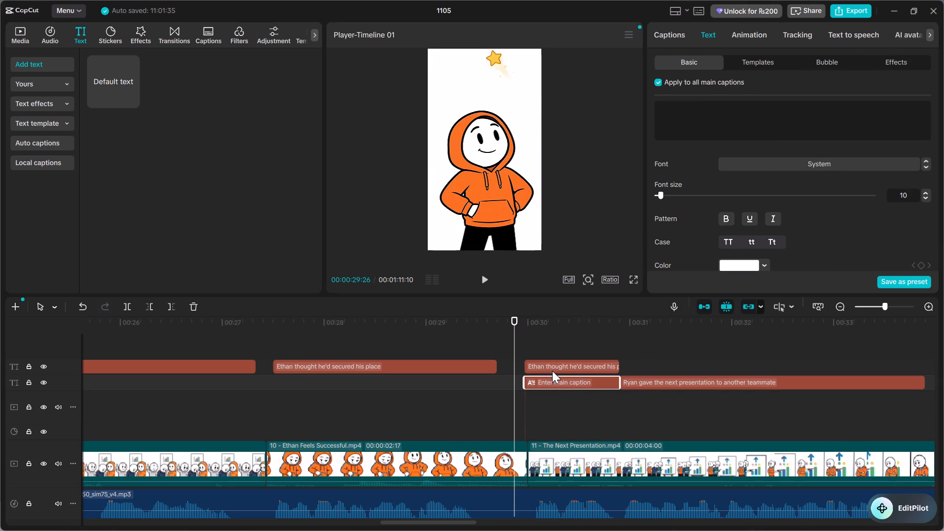
pyautogui.click(577, 365)
pyautogui.click(783, 97)
pyautogui.hotkey('ctrl', 'a')
pyautogui.hotkey('ctrl', 'v')
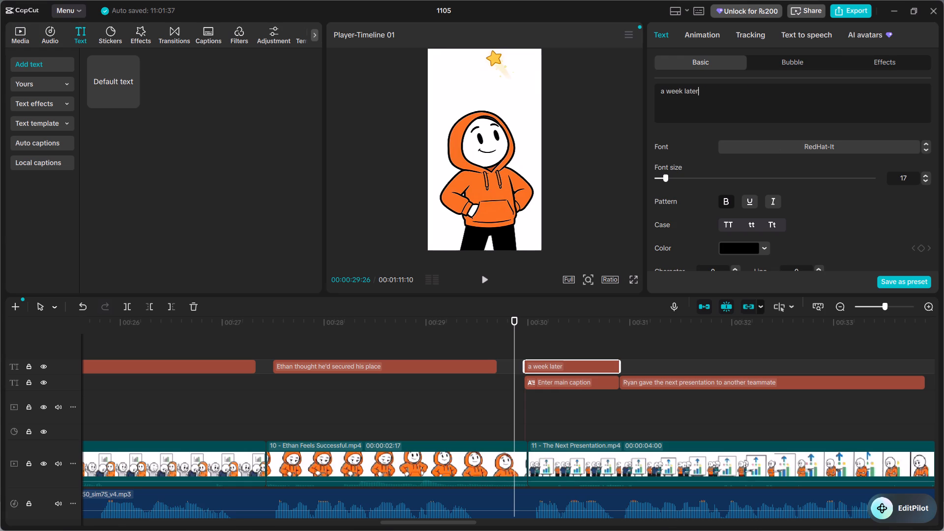
# Capitalise the first word of the "a week later" text clip so it reads "A week later".
pyautogui.click(667, 88)
pyautogui.press('BackSpace')
pyautogui.press('BackSpace')
pyautogui.write('A')
pyautogui.press('space')
# Delete the emptied caption beneath the "A week later" text clip and play back that section.
pyautogui.click(581, 383)
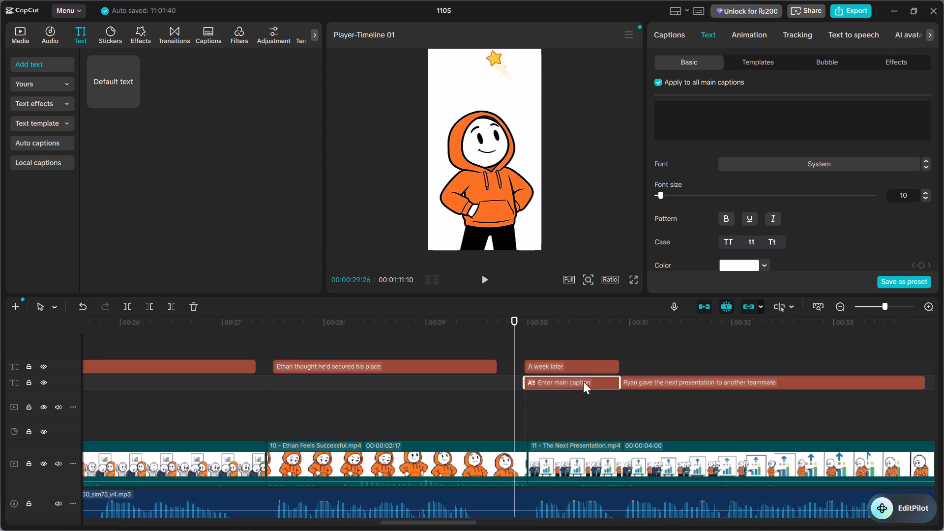
pyautogui.press('Delete')
pyautogui.click(528, 324)
pyautogui.press('space')
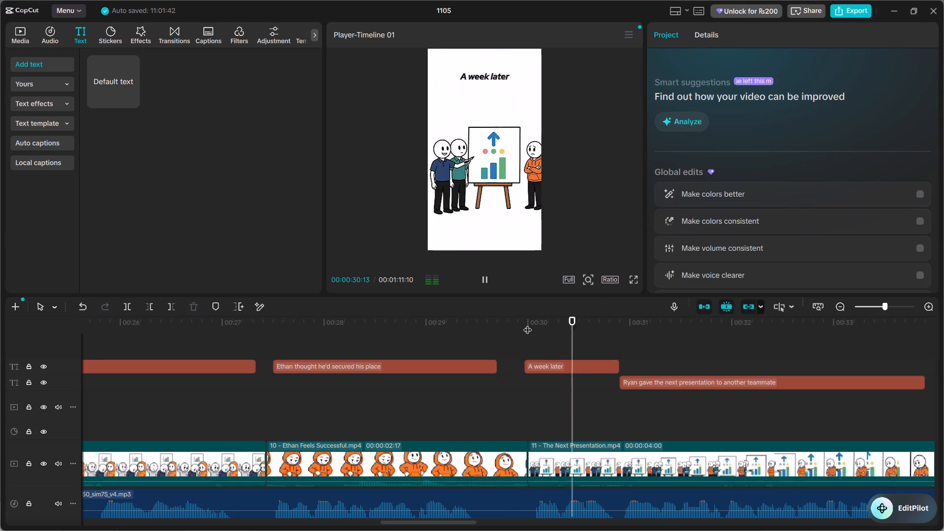
pyautogui.press('space')
# Set the font size of the "A week later" text clip to 23.
pyautogui.click(569, 324)
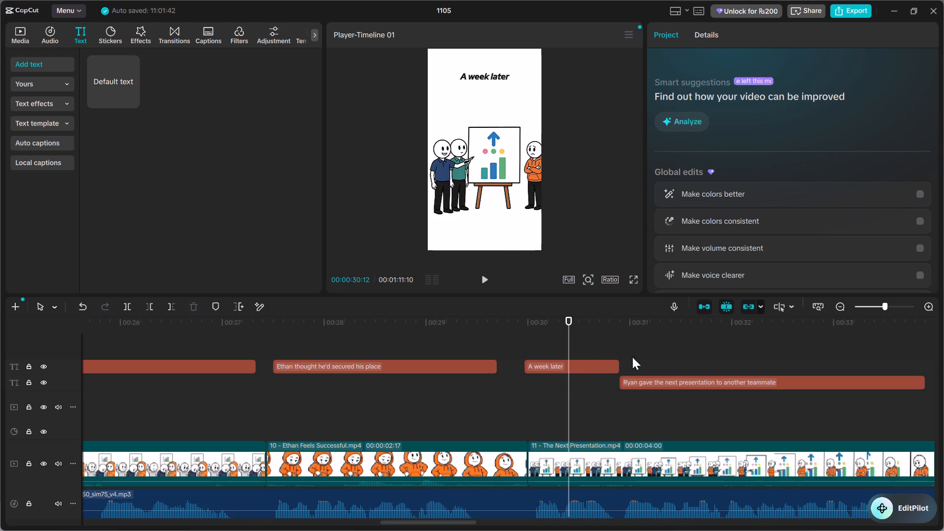
pyautogui.click(592, 364)
pyautogui.moveTo(897, 176); pyautogui.dragTo(930, 171)
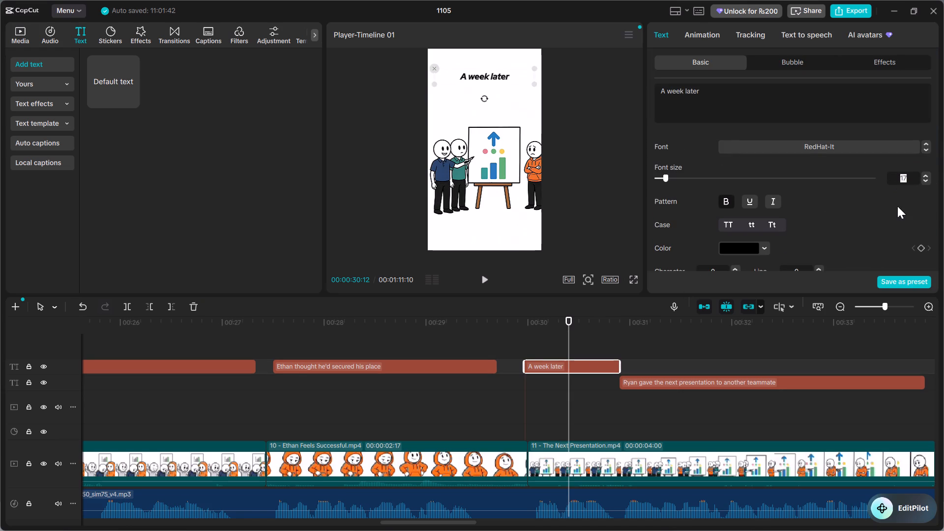
pyautogui.press('Up')
pyautogui.press('Up')
pyautogui.press('Up')
pyautogui.press('Up')
pyautogui.press('Up')
pyautogui.press('Up')
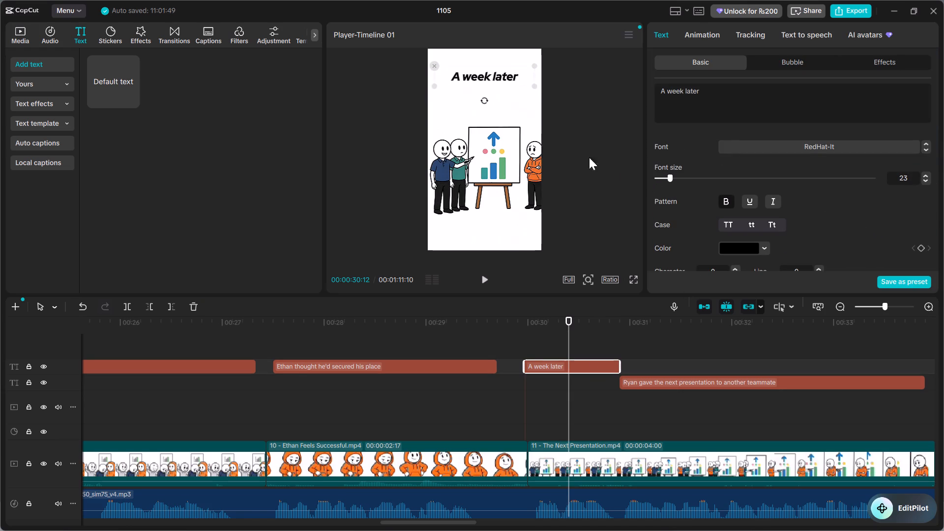
# Review the text clips and captions across the whole timeline.
pyautogui.click(425, 322)
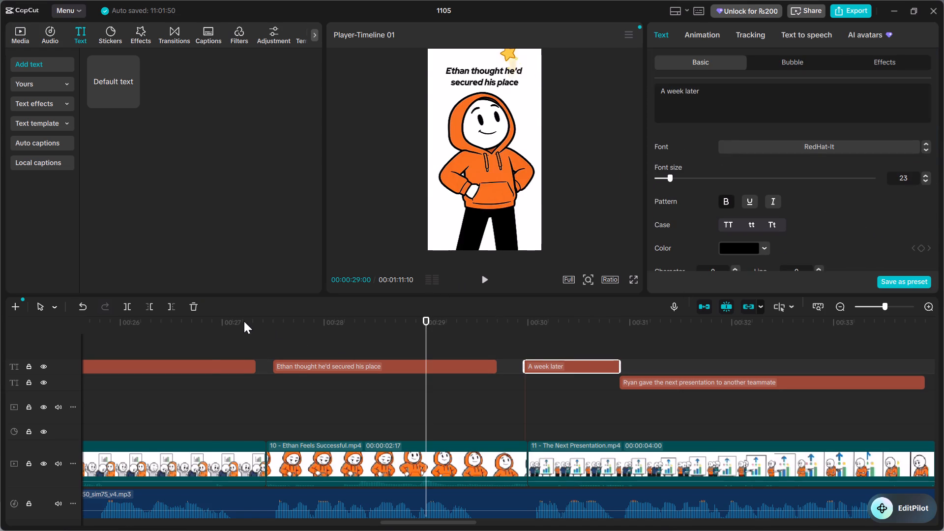
pyautogui.moveTo(245, 321); pyautogui.dragTo(204, 317)
pyautogui.click(872, 304)
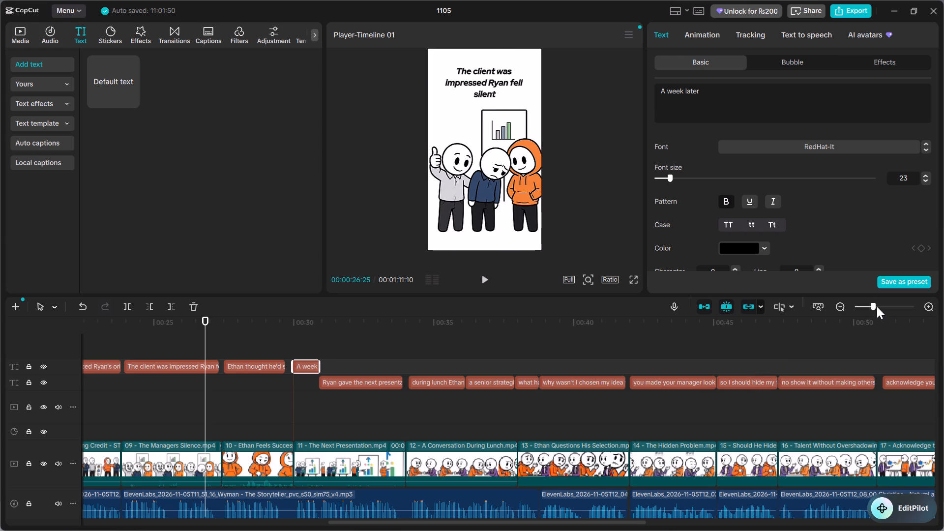
pyautogui.click(861, 304)
pyautogui.doubleClick(930, 301)
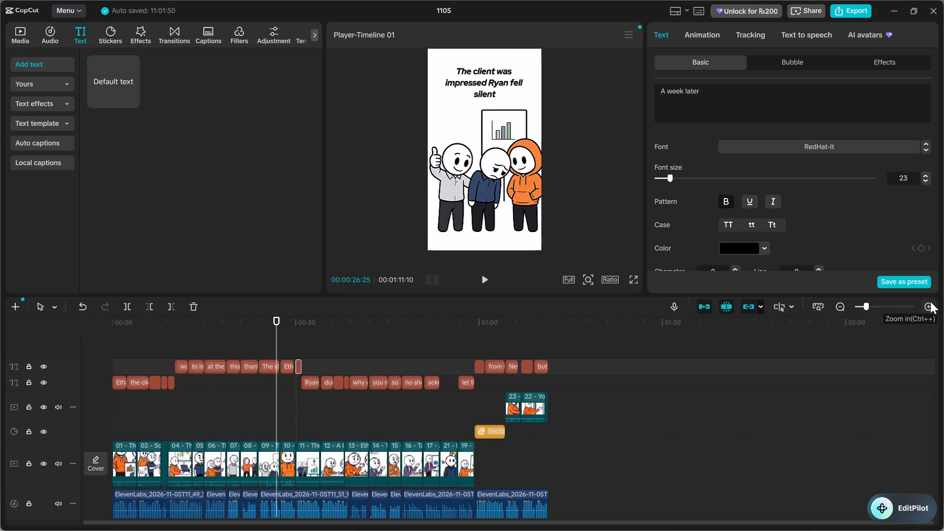
pyautogui.moveTo(665, 521); pyautogui.dragTo(596, 512)
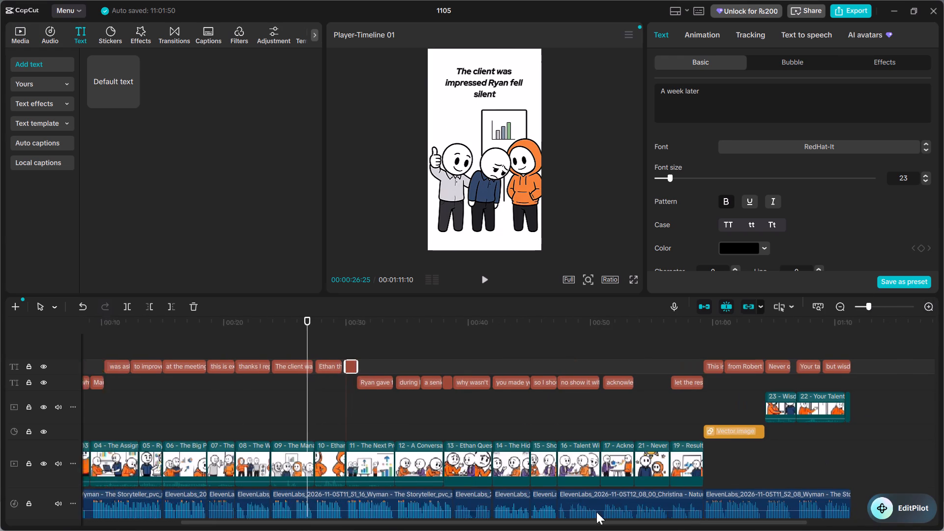
pyautogui.moveTo(596, 512); pyautogui.dragTo(244, 476)
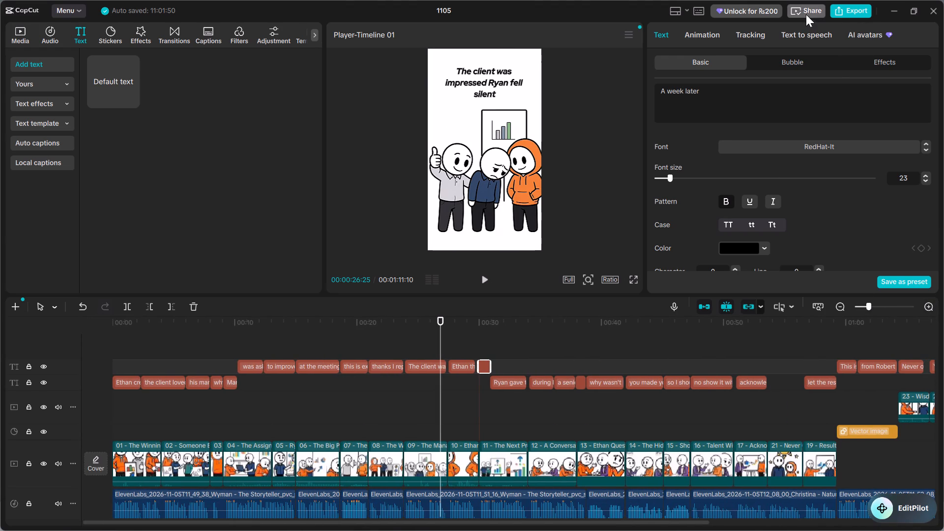
# Check the export settings for the 1105 video and close them without exporting.
pyautogui.click(834, 8)
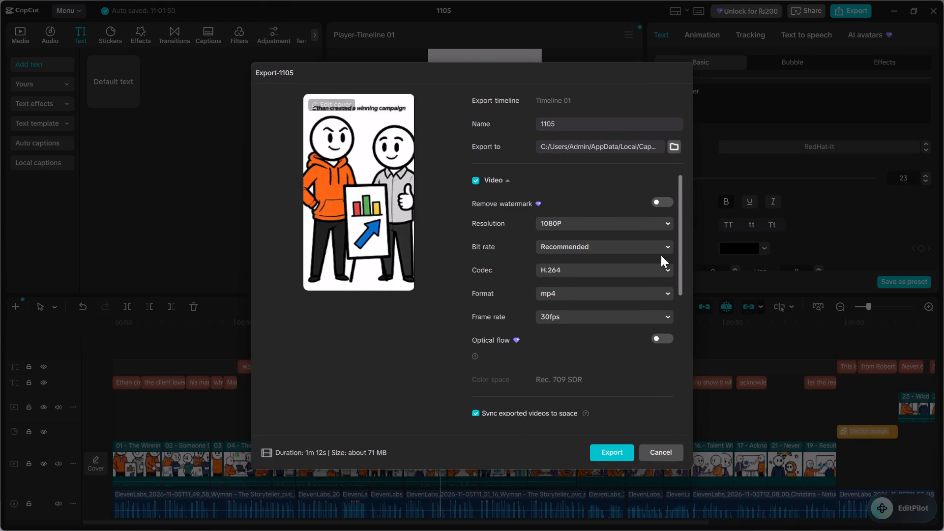
pyautogui.click(666, 458)
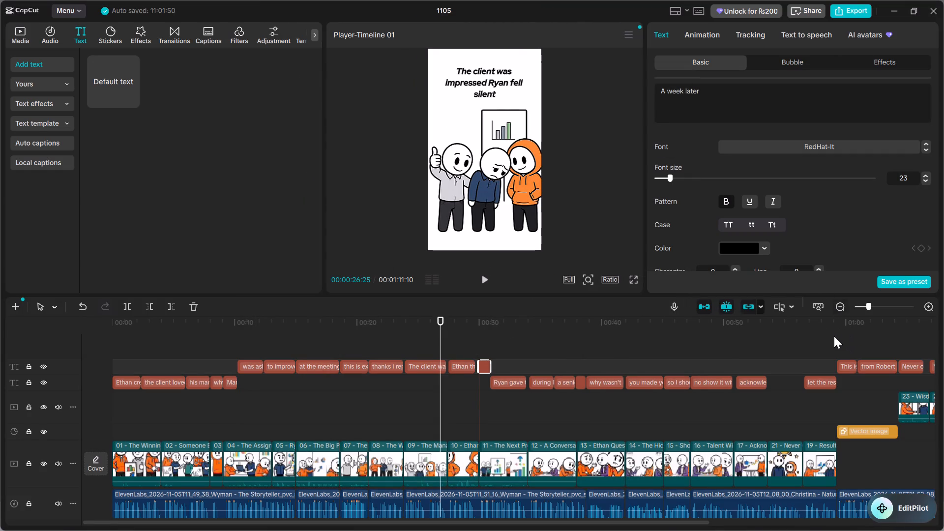
# Capitalise the first word of the "from Robert Green's The 48 laws of power" text clip so it begins "From".
pyautogui.click(827, 325)
pyautogui.moveTo(828, 325); pyautogui.dragTo(886, 338)
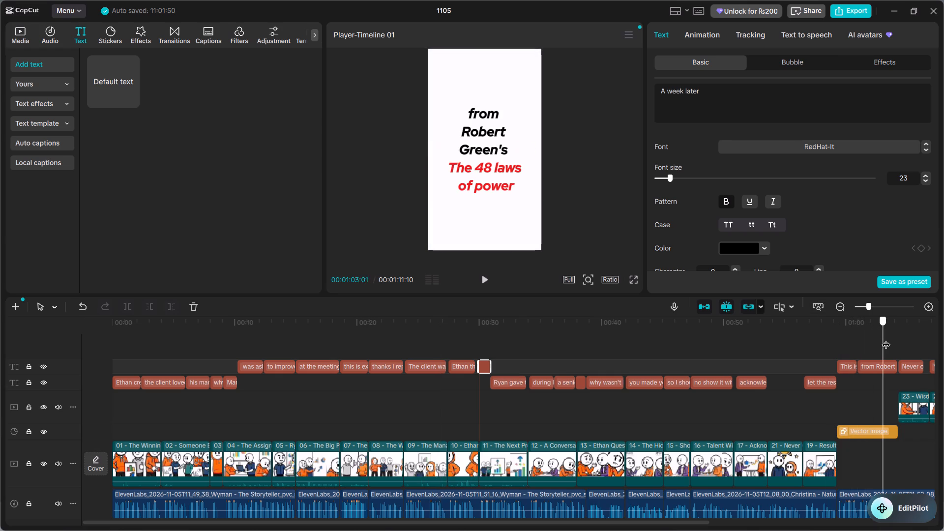
pyautogui.moveTo(886, 338); pyautogui.dragTo(889, 344)
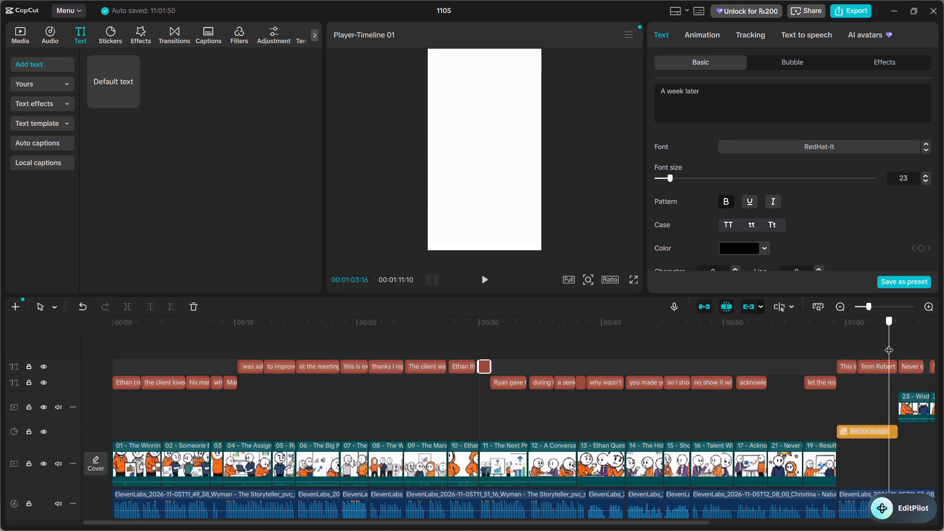
pyautogui.moveTo(889, 344); pyautogui.dragTo(843, 360)
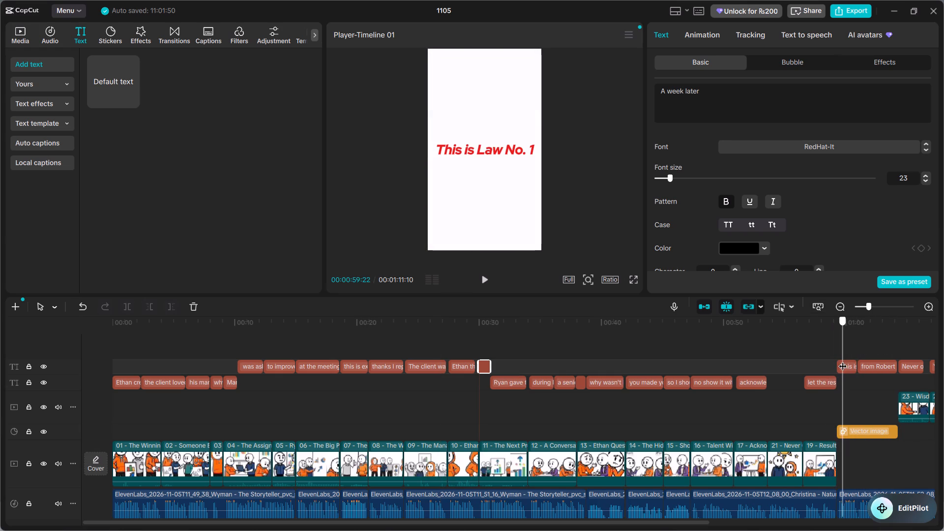
pyautogui.moveTo(843, 360); pyautogui.dragTo(877, 361)
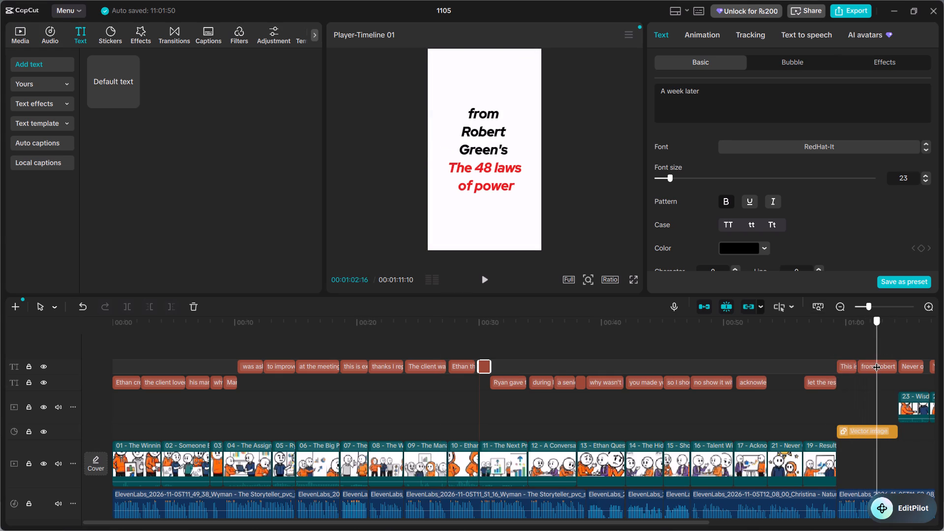
pyautogui.moveTo(877, 361); pyautogui.dragTo(881, 360)
pyautogui.click(870, 366)
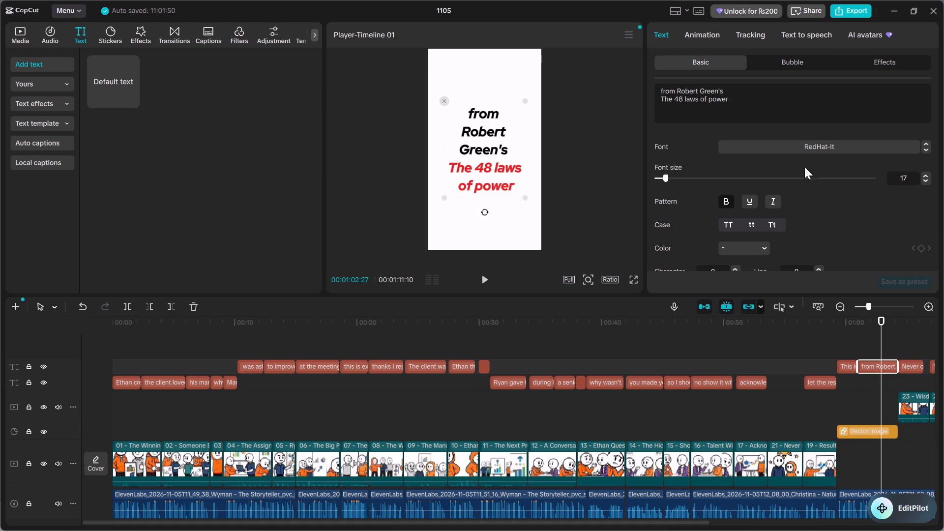
pyautogui.click(663, 90)
pyautogui.press('BackSpace')
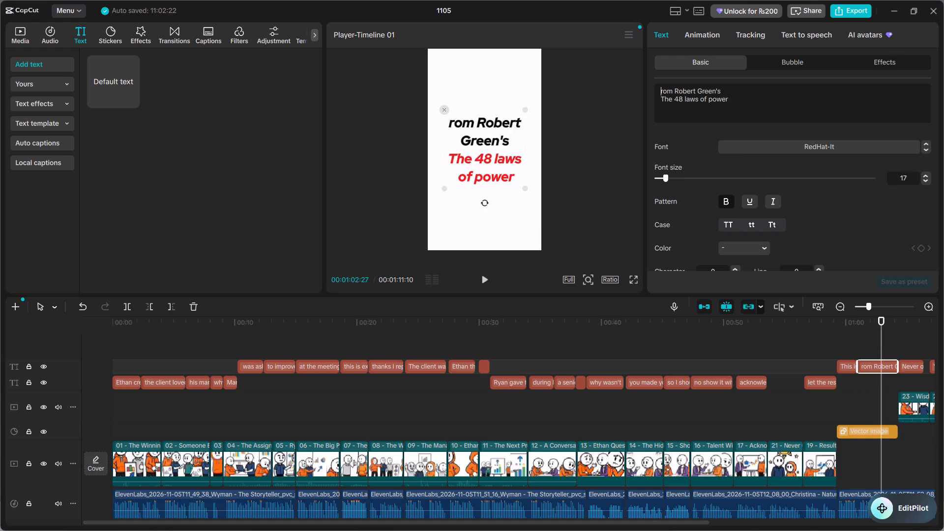
pyautogui.hotkey('shift', 'f')
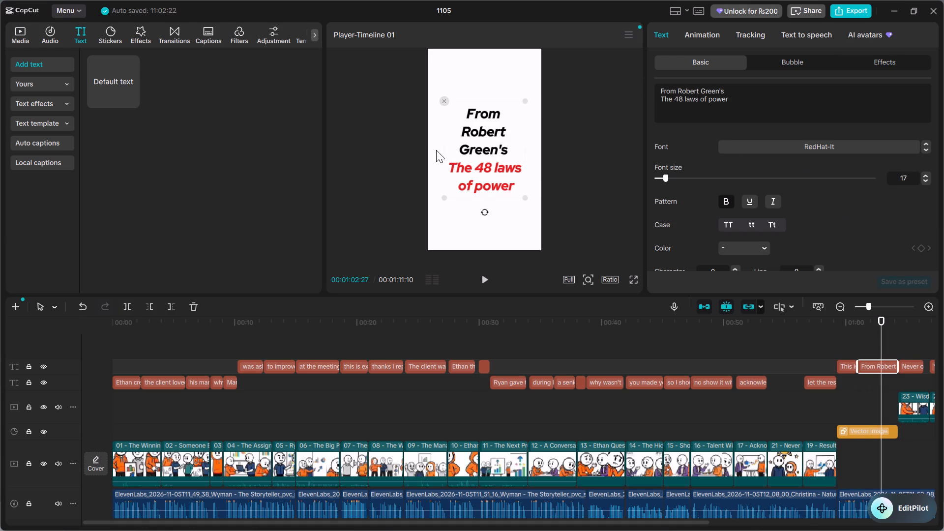
pyautogui.moveTo(444, 147); pyautogui.dragTo(435, 145)
pyautogui.click(466, 151)
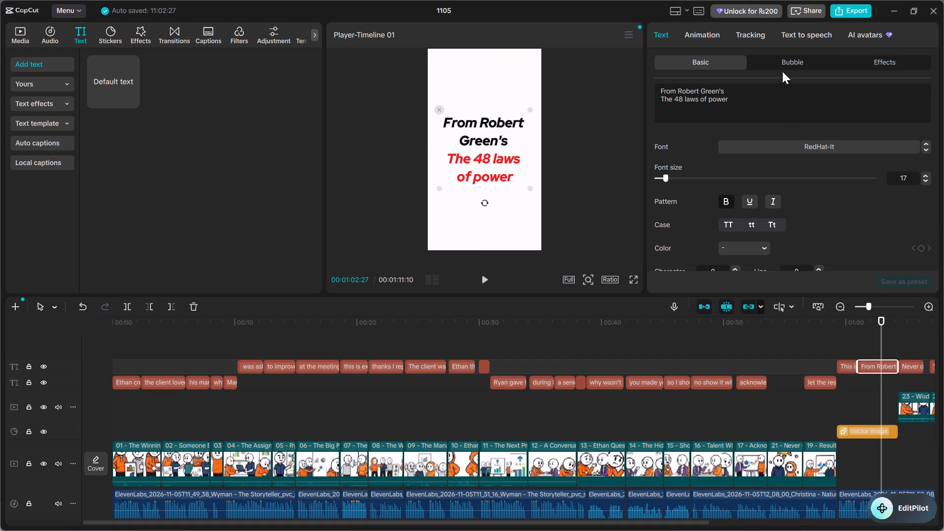
pyautogui.scroll(-1, 811, 244)
pyautogui.scroll(-4, 859, 180)
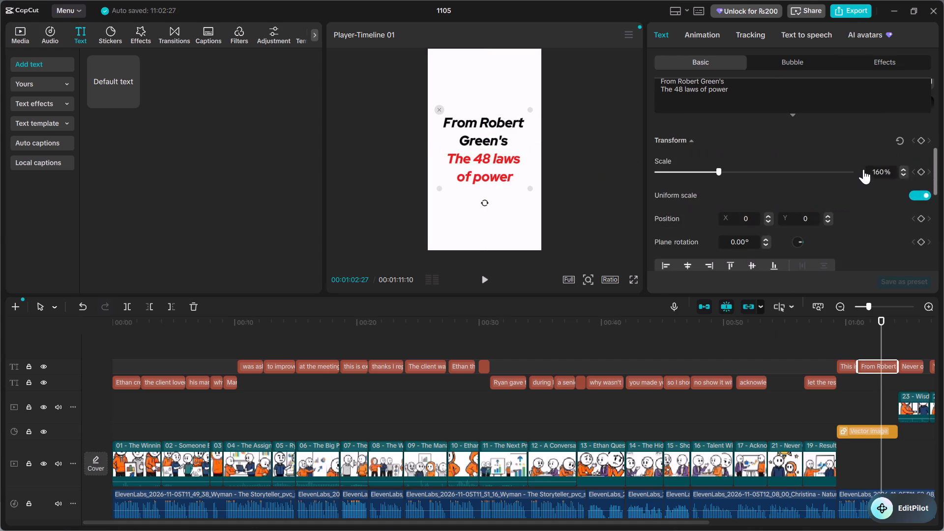
pyautogui.scroll(6, 866, 157)
pyautogui.click(794, 60)
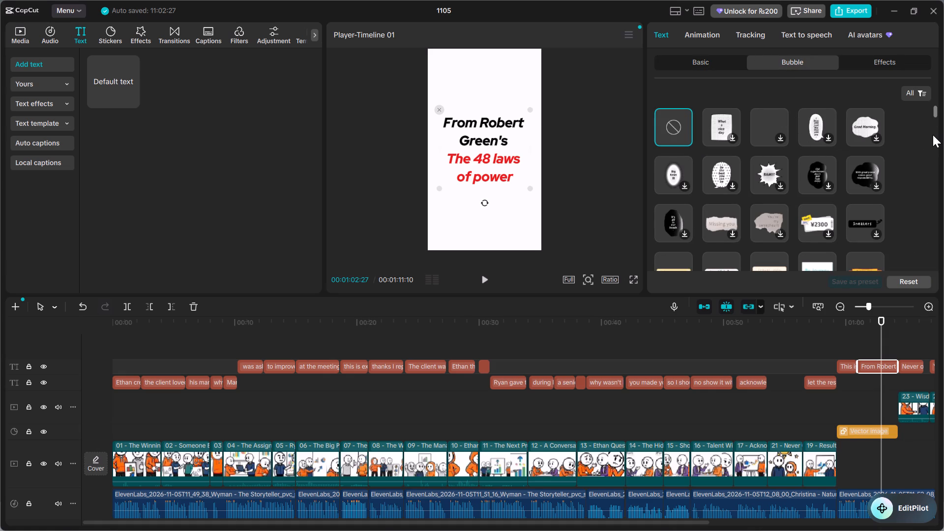
pyautogui.scroll(-2, 900, 176)
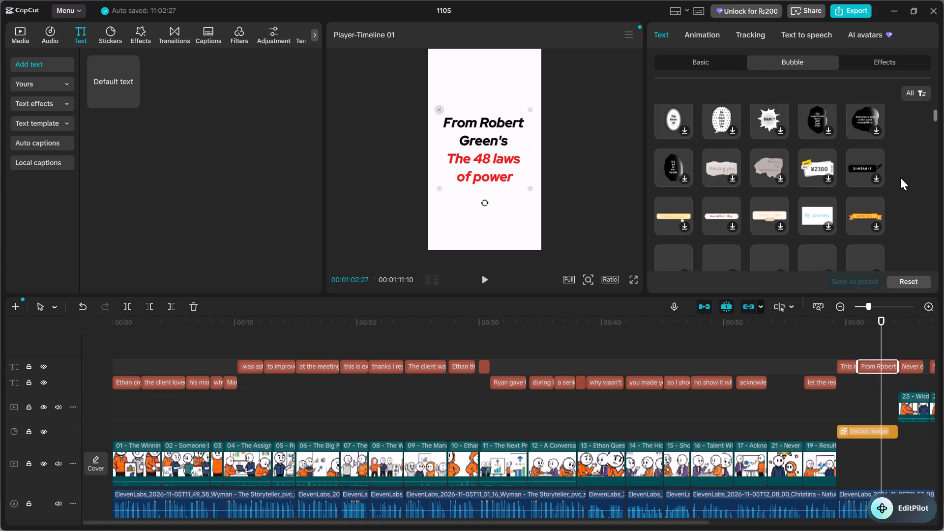
pyautogui.scroll(-1, 900, 177)
pyautogui.scroll(1, 900, 177)
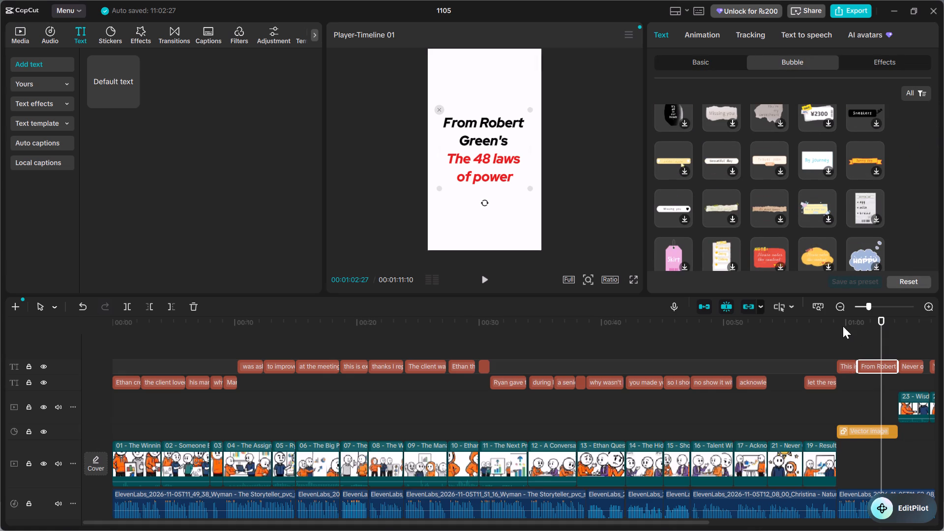
pyautogui.click(844, 320)
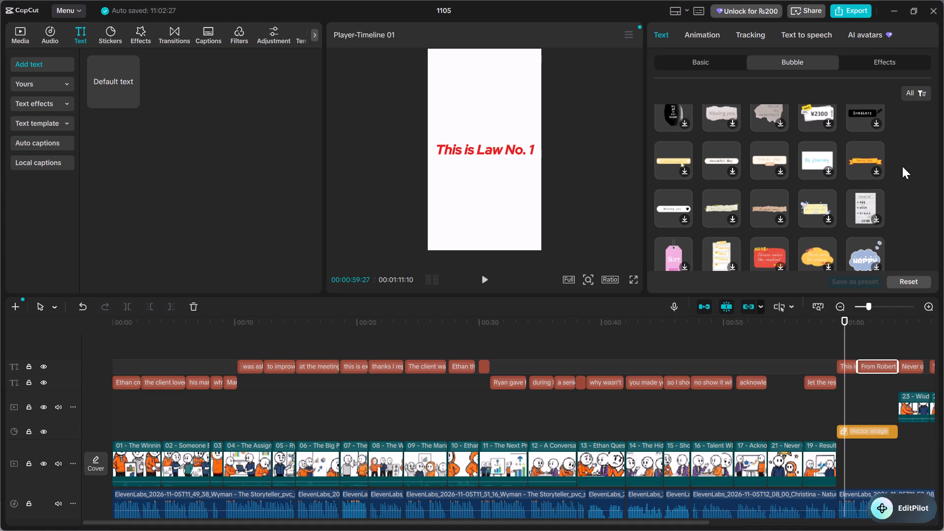
pyautogui.scroll(-1, 885, 205)
pyautogui.scroll(-1, 894, 137)
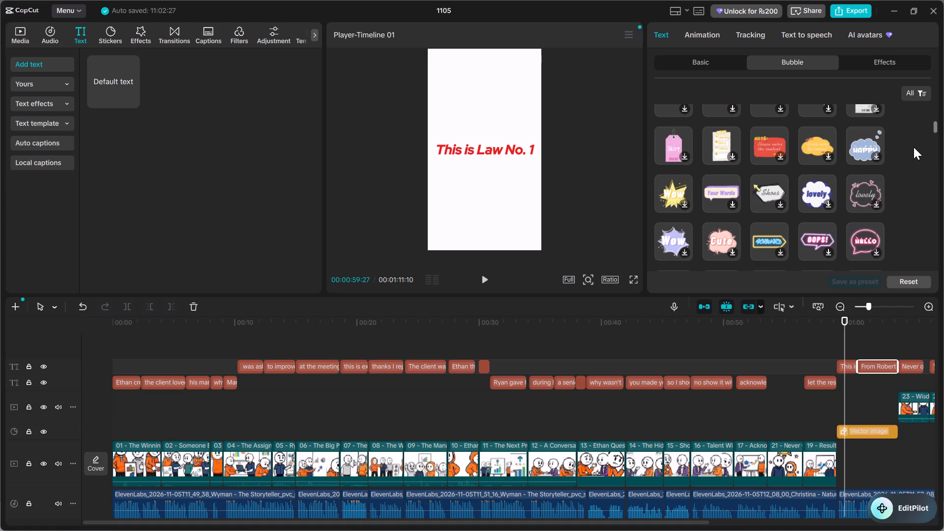
pyautogui.scroll(-1, 914, 147)
pyautogui.scroll(-2, 875, 169)
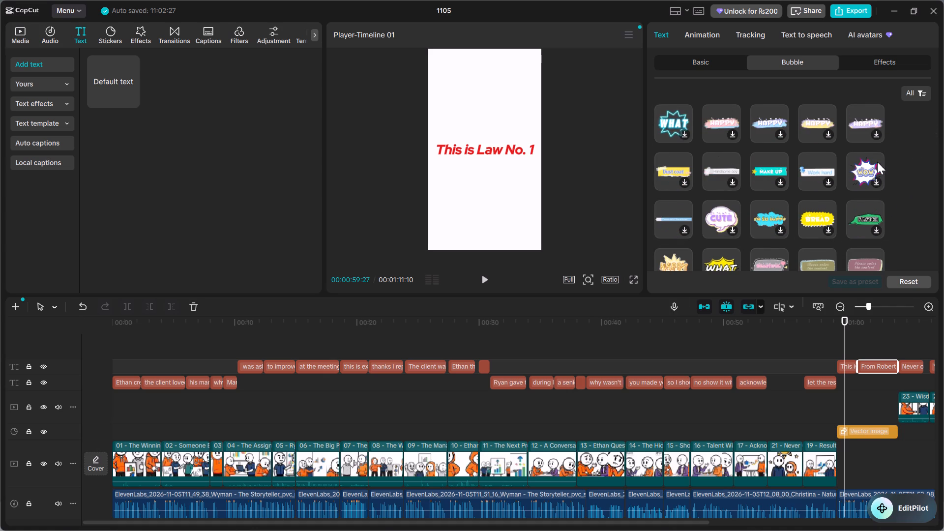
pyautogui.scroll(-2, 868, 166)
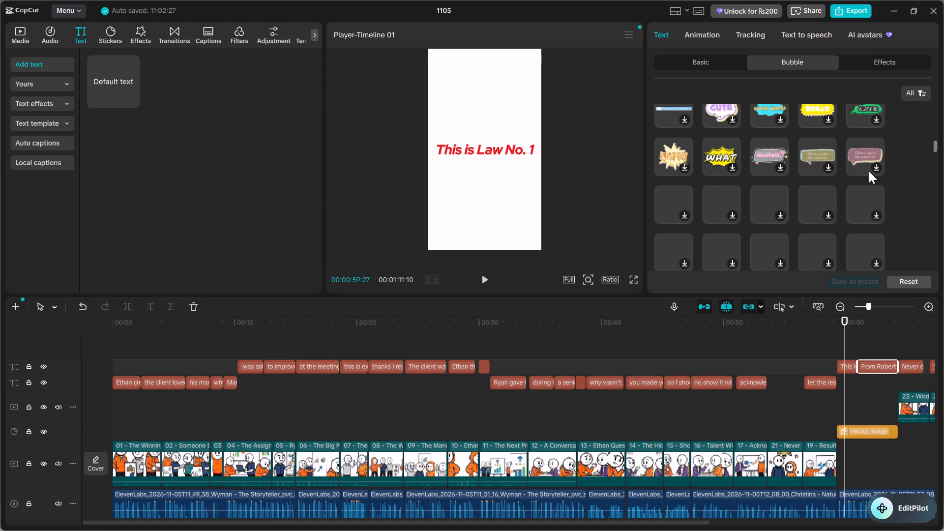
pyautogui.scroll(-1, 899, 151)
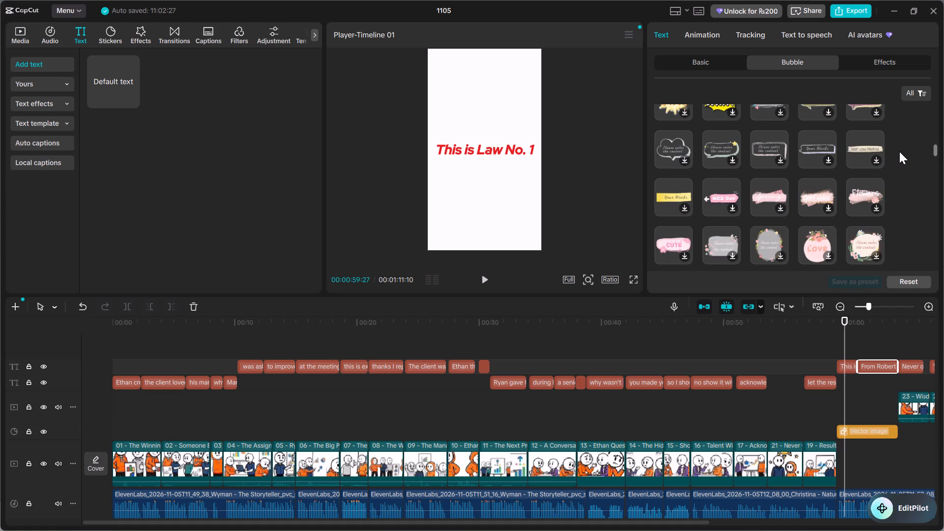
pyautogui.scroll(-4, 899, 151)
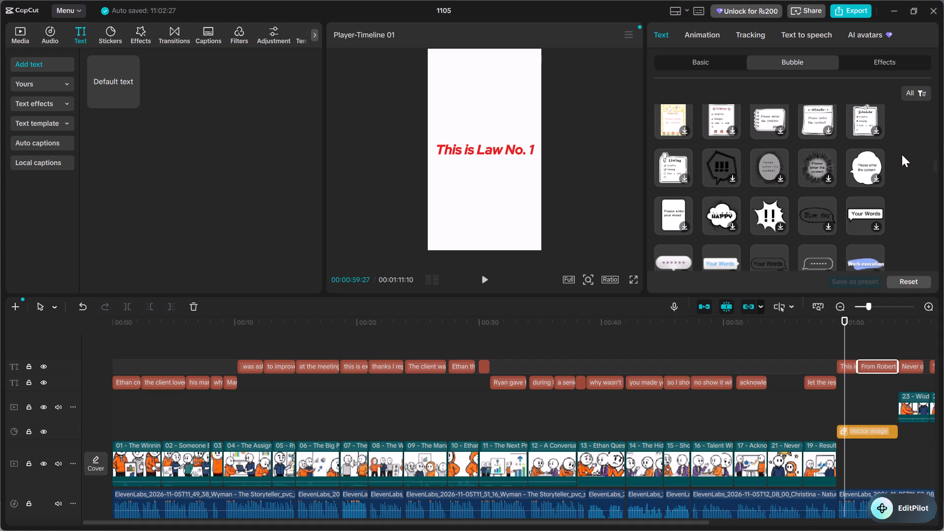
pyautogui.scroll(-1, 897, 157)
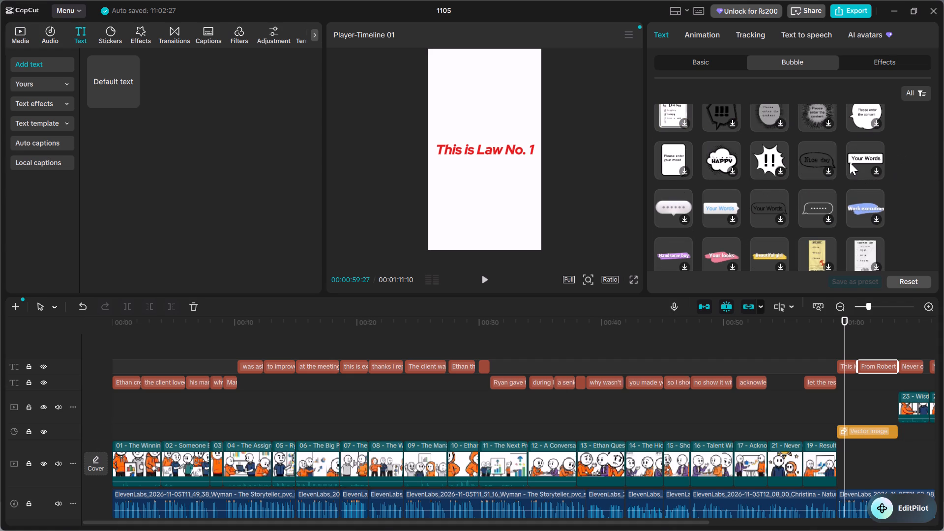
pyautogui.scroll(-2, 850, 162)
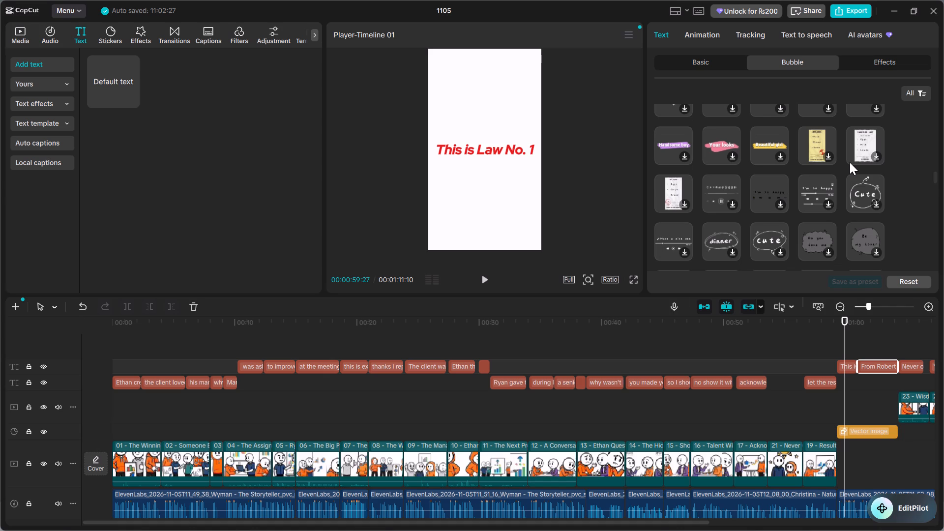
pyautogui.scroll(-2, 850, 162)
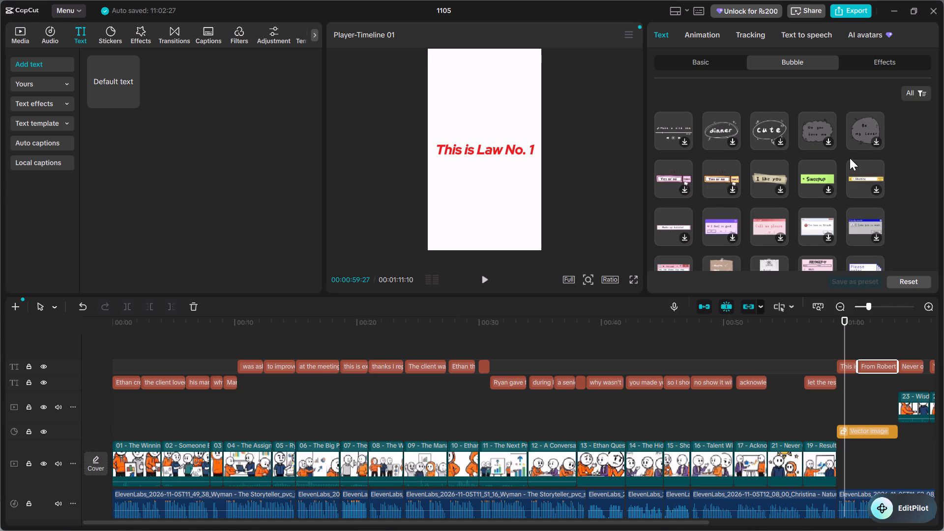
pyautogui.click(712, 231)
pyautogui.click(712, 231)
pyautogui.moveTo(720, 219); pyautogui.dragTo(792, 240)
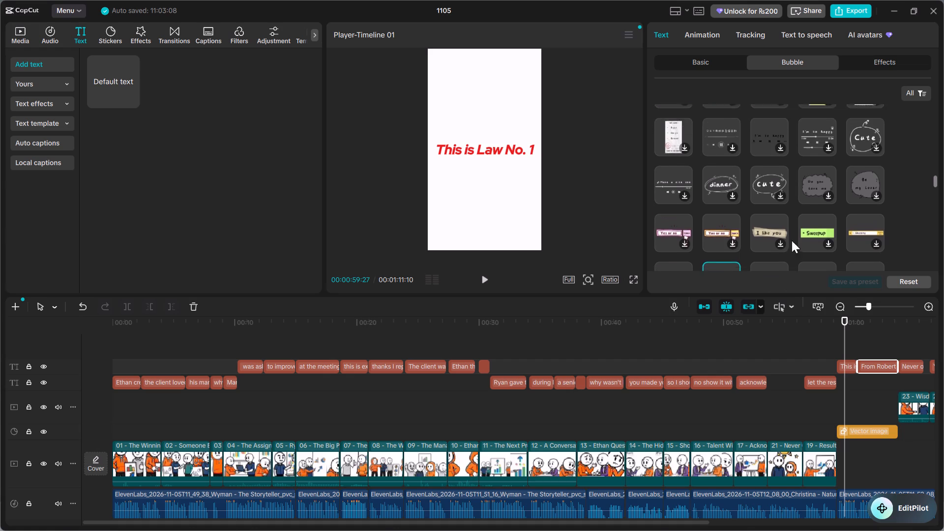
pyautogui.moveTo(792, 240); pyautogui.dragTo(791, 202)
pyautogui.click(715, 208)
pyautogui.moveTo(715, 208); pyautogui.dragTo(737, 197)
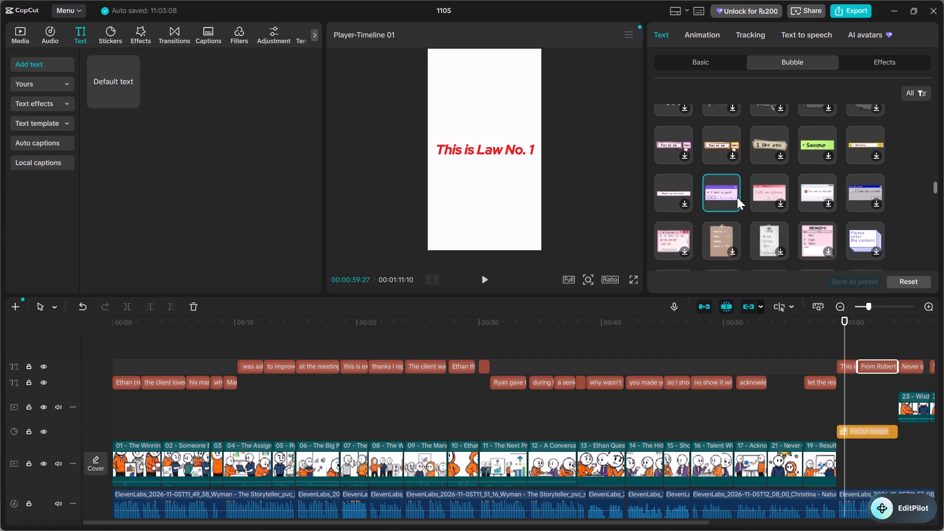
pyautogui.click(885, 305)
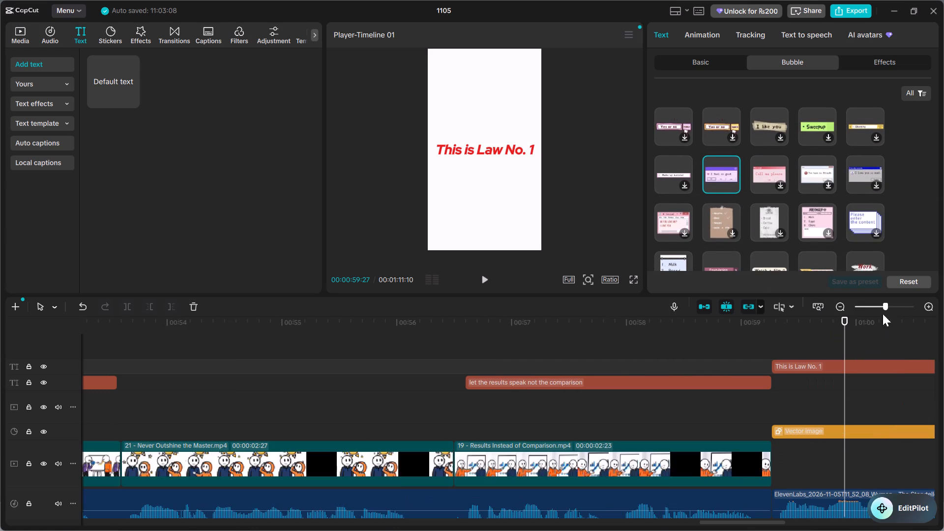
pyautogui.moveTo(712, 525); pyautogui.dragTo(768, 514)
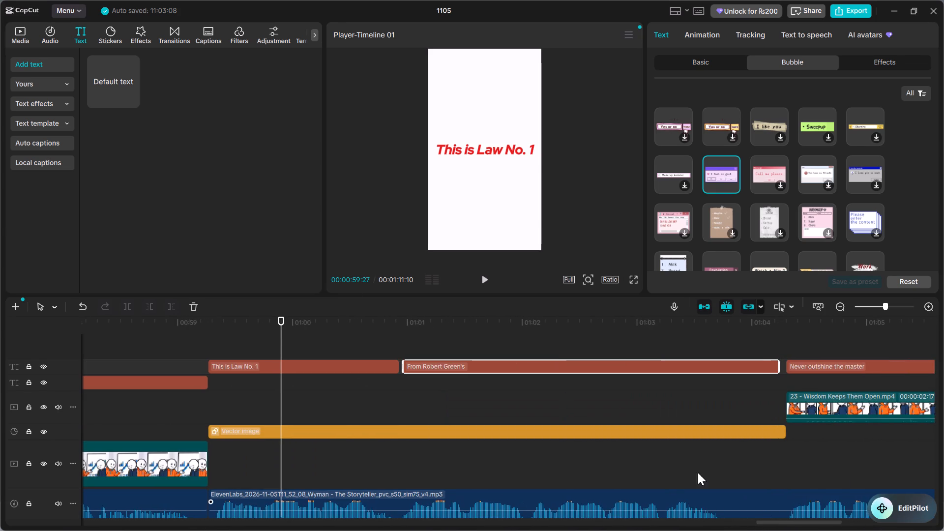
pyautogui.scroll(-4, 700, 467)
pyautogui.click(875, 305)
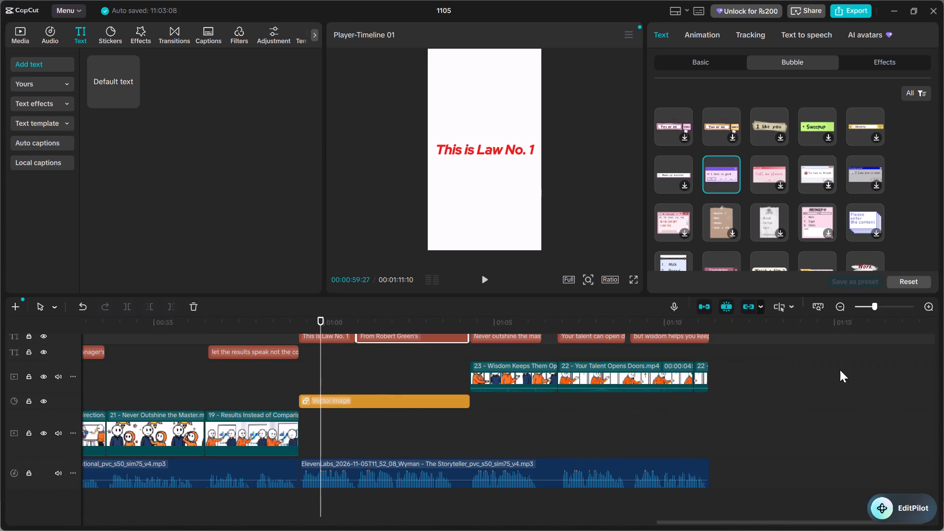
pyautogui.scroll(5, 729, 396)
pyautogui.click(718, 177)
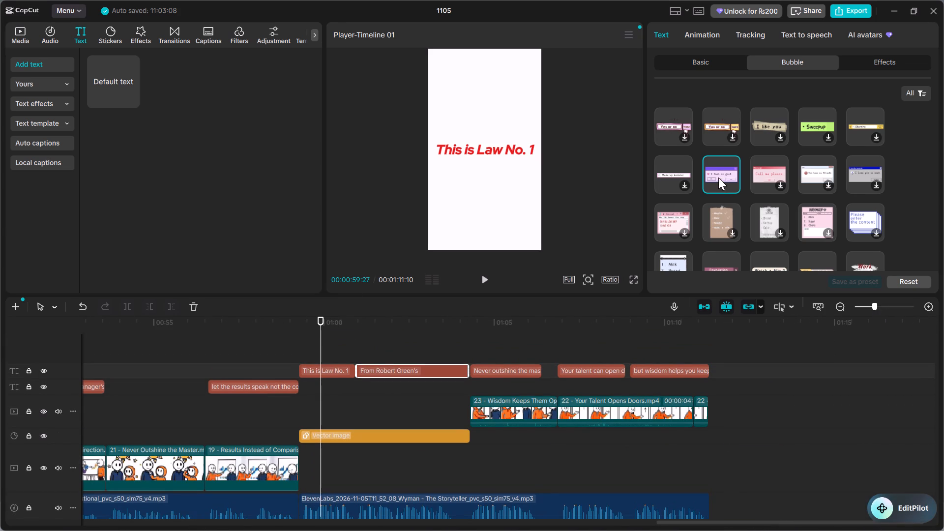
pyautogui.rightClick(718, 177)
pyautogui.tripleClick(721, 178)
pyautogui.scroll(1, 763, 183)
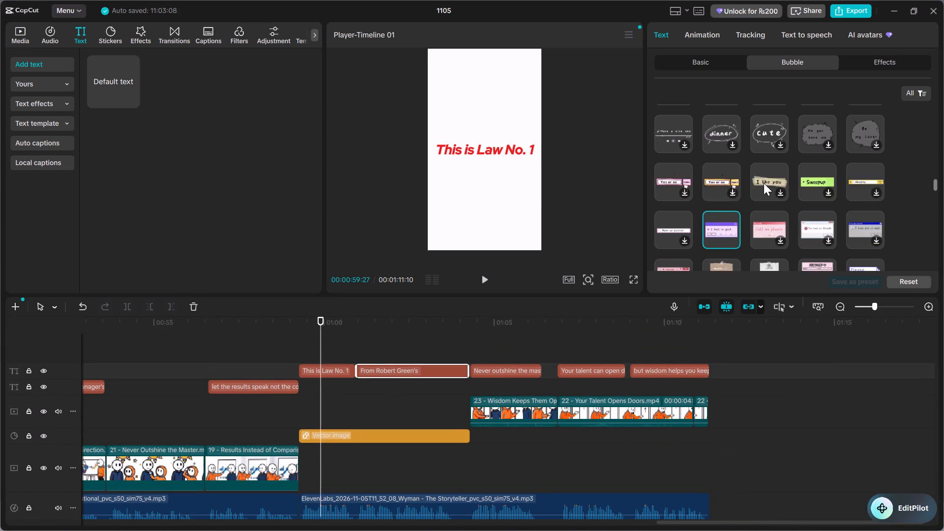
pyautogui.scroll(-4, 764, 183)
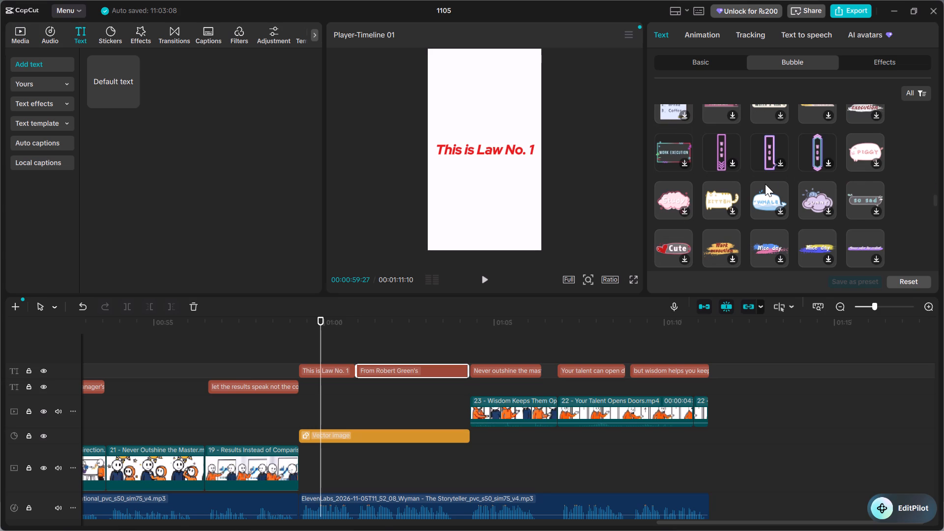
pyautogui.scroll(-2, 776, 192)
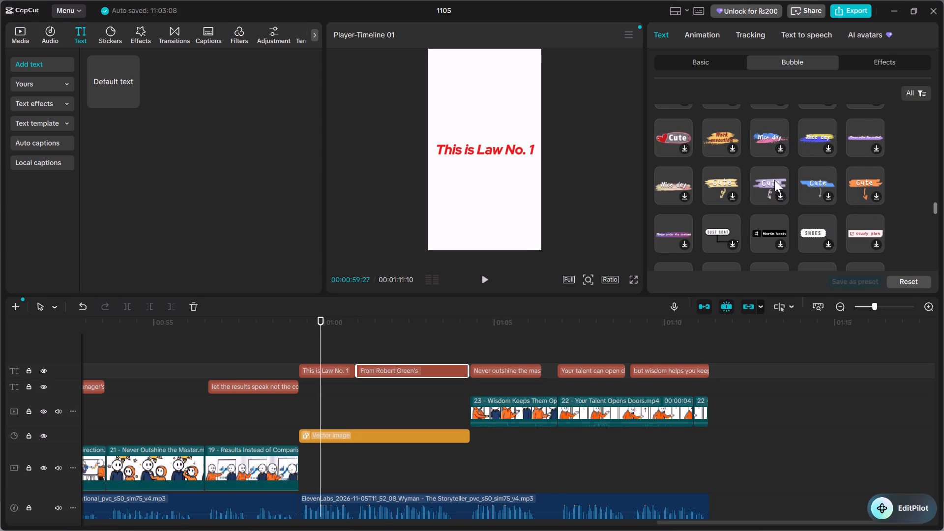
pyautogui.scroll(20, 717, 103)
pyautogui.scroll(2, 717, 103)
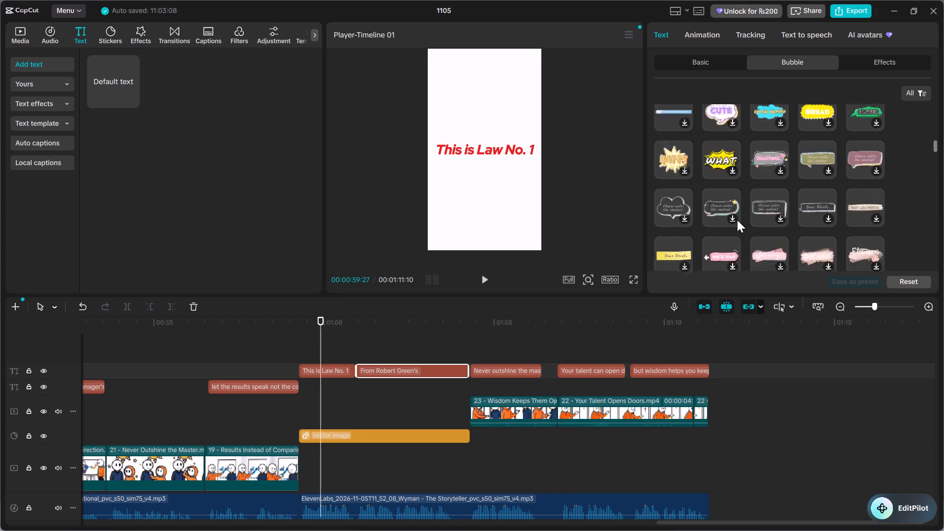
pyautogui.scroll(14, 737, 220)
pyautogui.scroll(-6, 827, 164)
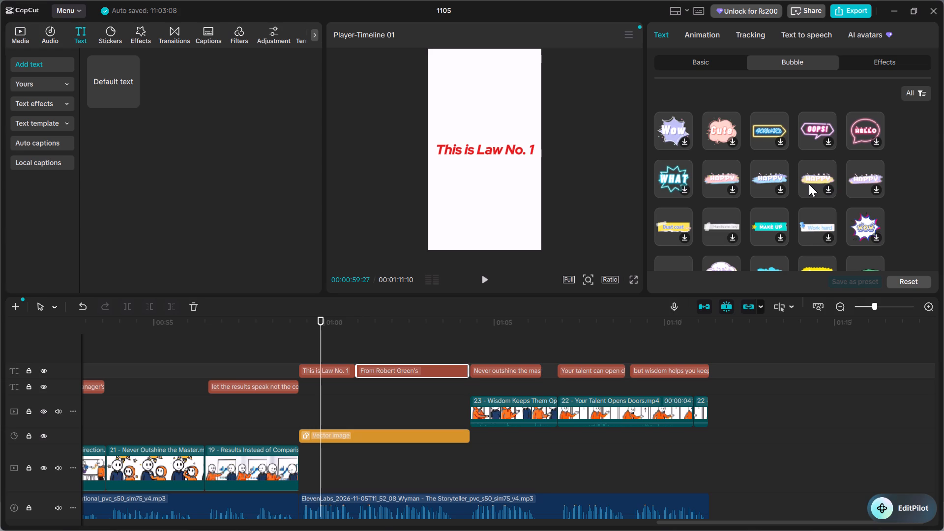
pyautogui.scroll(-4, 809, 184)
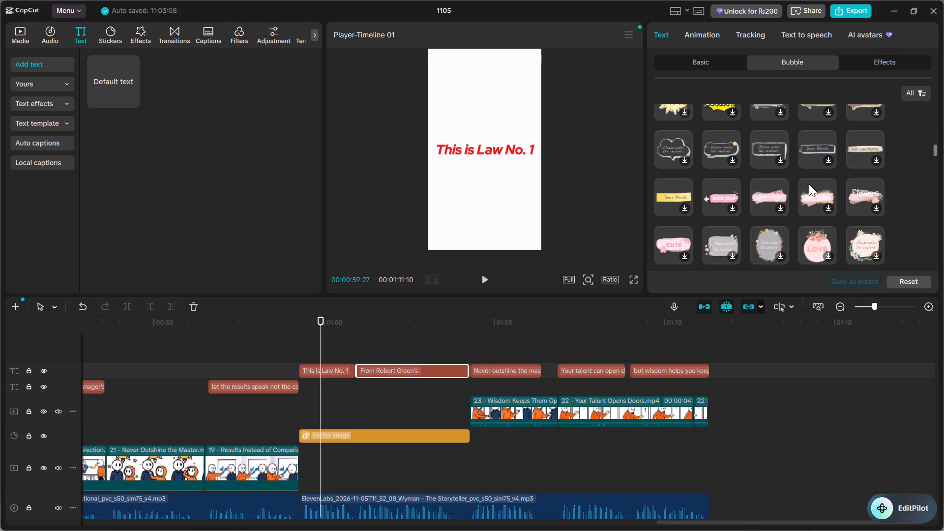
pyautogui.scroll(-1, 855, 195)
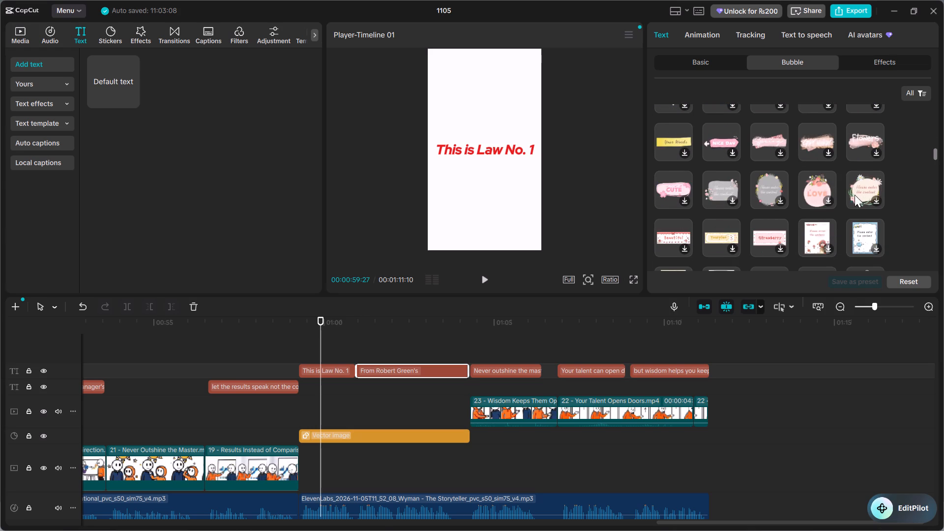
pyautogui.scroll(-4, 856, 193)
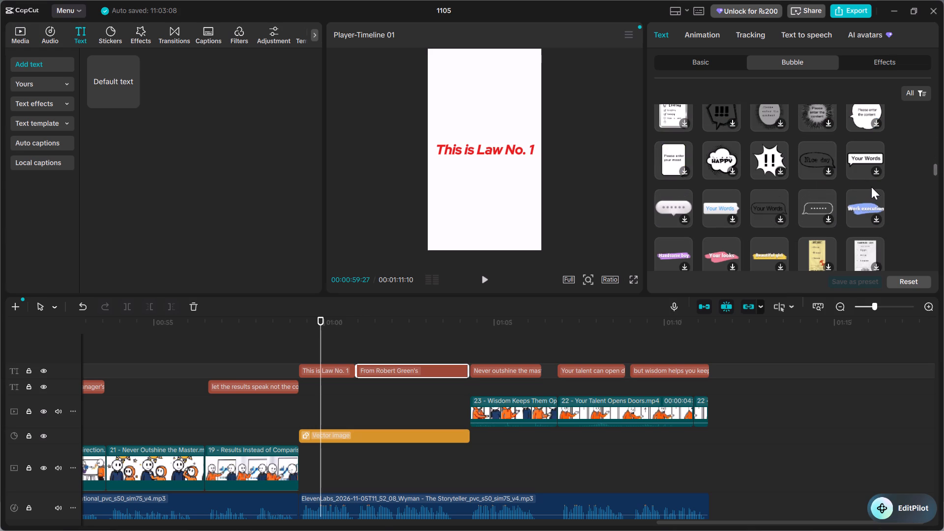
pyautogui.click(708, 117)
pyautogui.click(717, 119)
pyautogui.moveTo(717, 119); pyautogui.dragTo(489, 133)
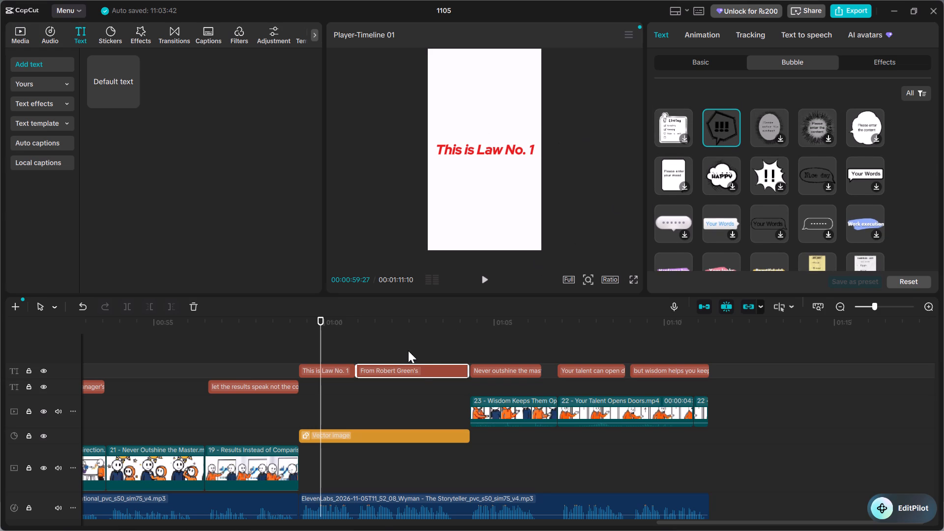
pyautogui.click(328, 369)
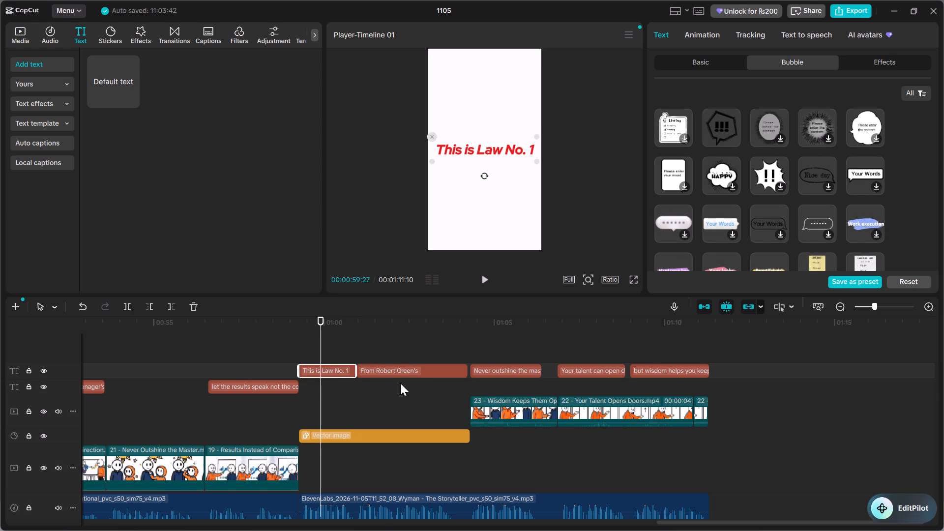
pyautogui.click(421, 375)
pyautogui.click(429, 326)
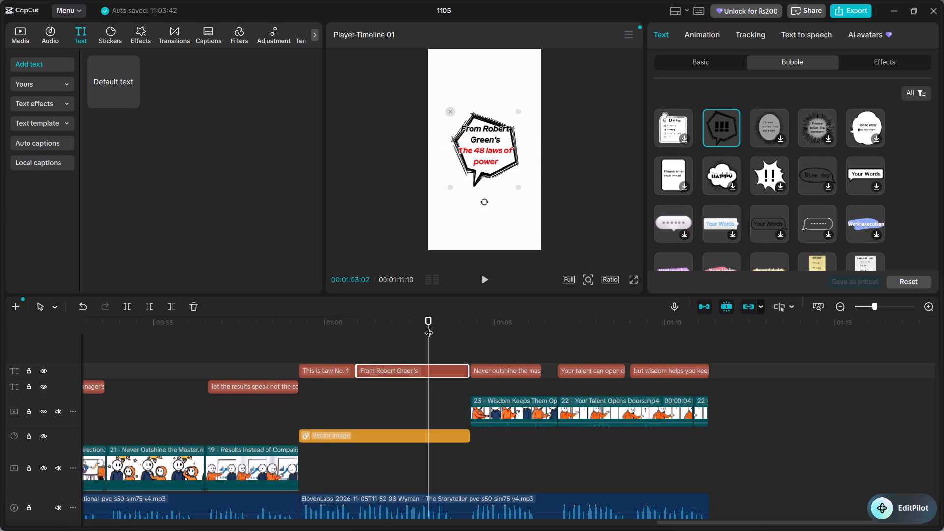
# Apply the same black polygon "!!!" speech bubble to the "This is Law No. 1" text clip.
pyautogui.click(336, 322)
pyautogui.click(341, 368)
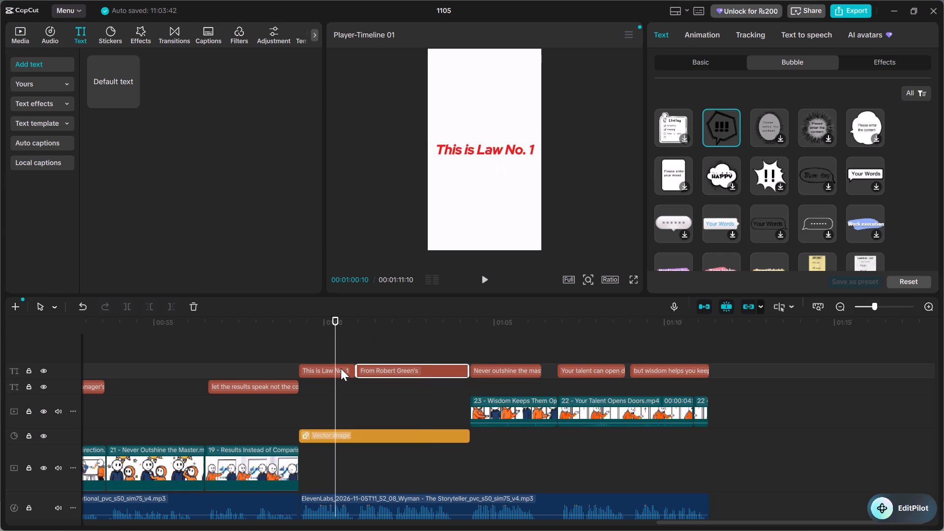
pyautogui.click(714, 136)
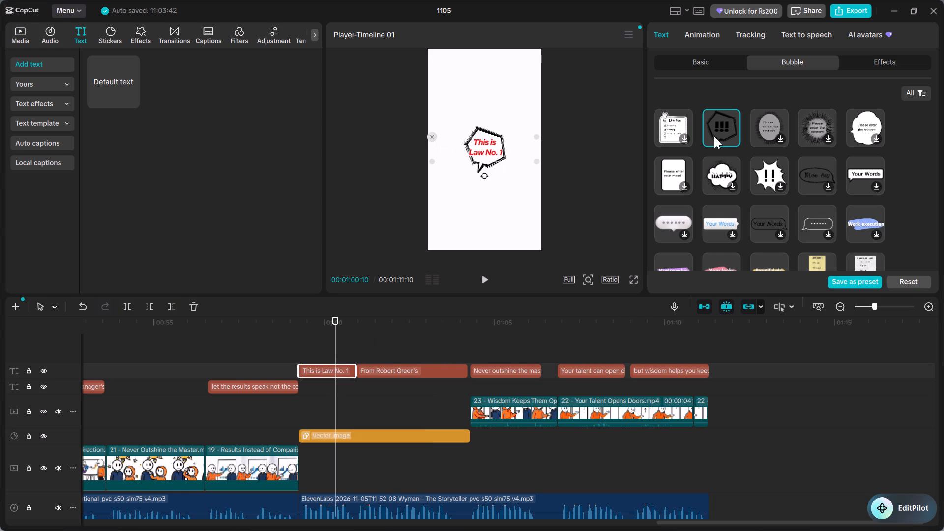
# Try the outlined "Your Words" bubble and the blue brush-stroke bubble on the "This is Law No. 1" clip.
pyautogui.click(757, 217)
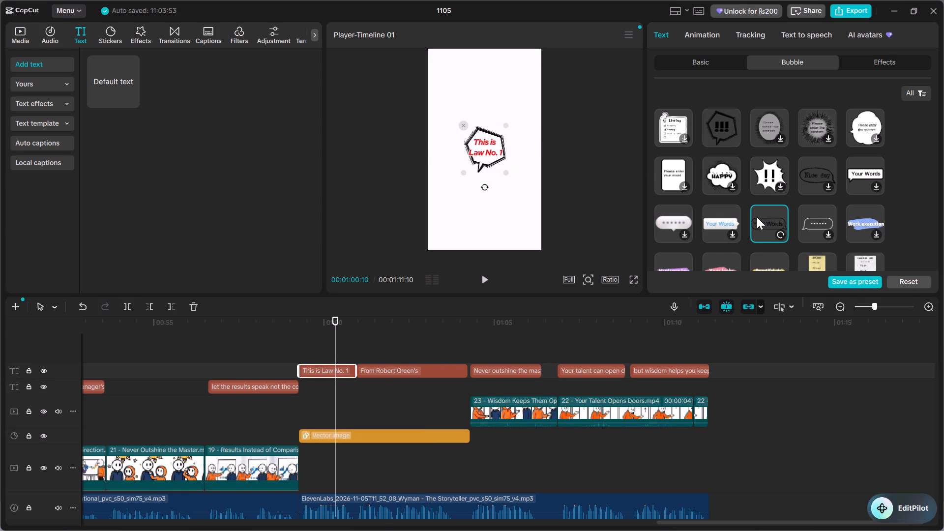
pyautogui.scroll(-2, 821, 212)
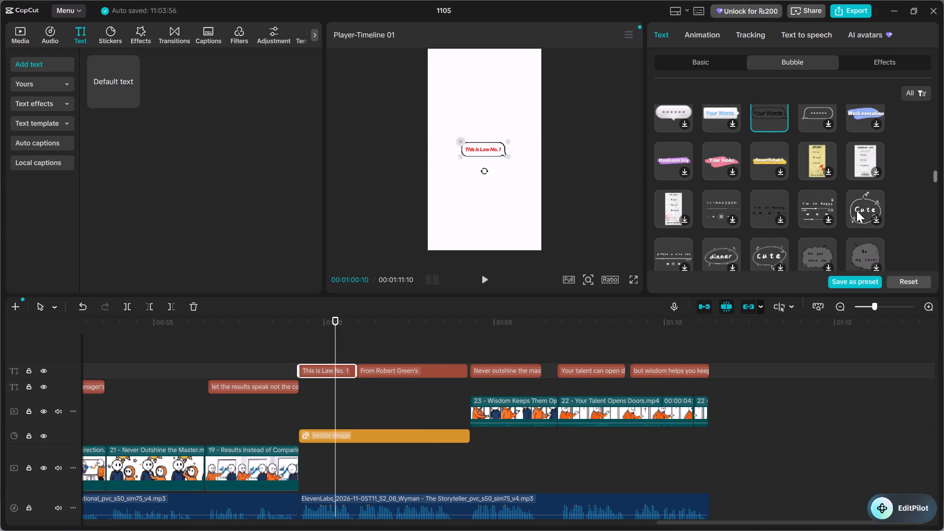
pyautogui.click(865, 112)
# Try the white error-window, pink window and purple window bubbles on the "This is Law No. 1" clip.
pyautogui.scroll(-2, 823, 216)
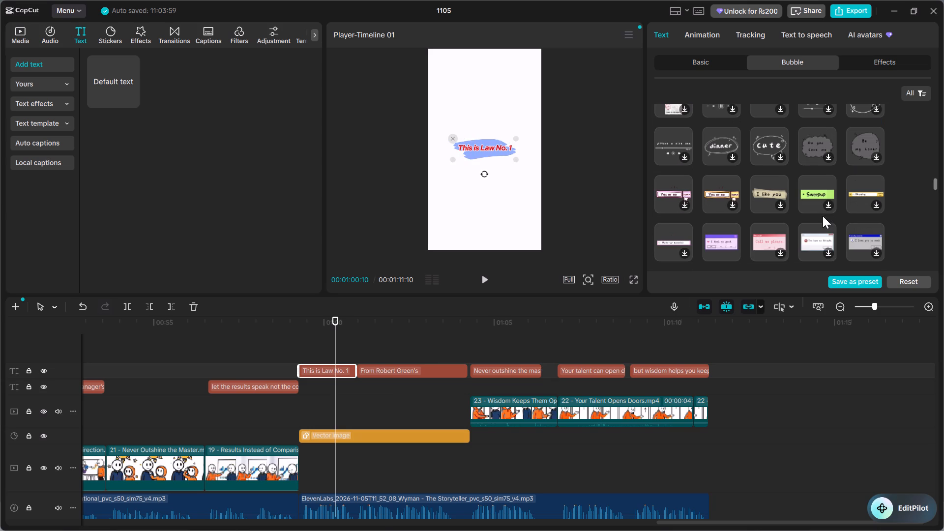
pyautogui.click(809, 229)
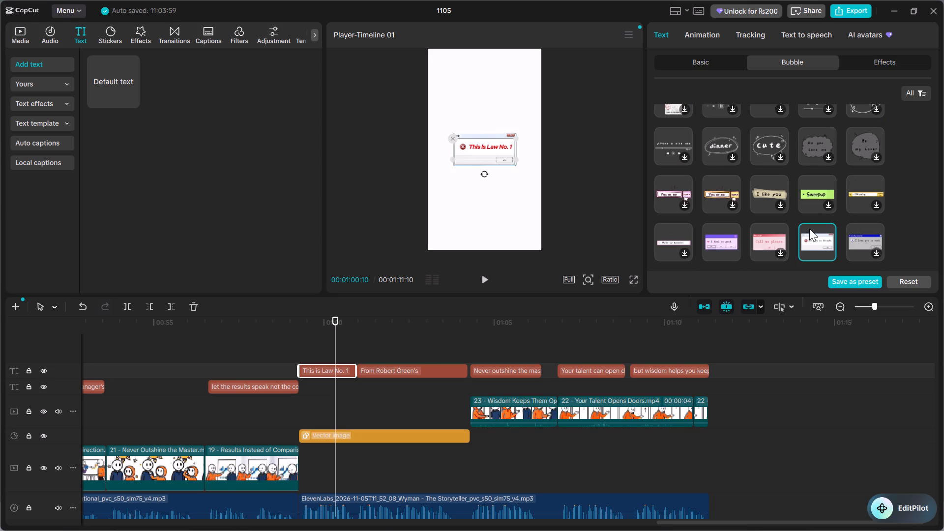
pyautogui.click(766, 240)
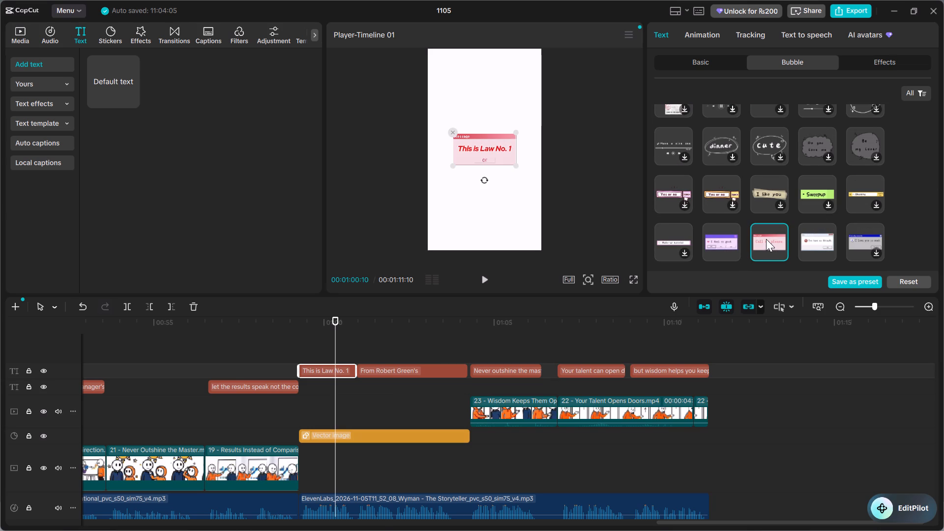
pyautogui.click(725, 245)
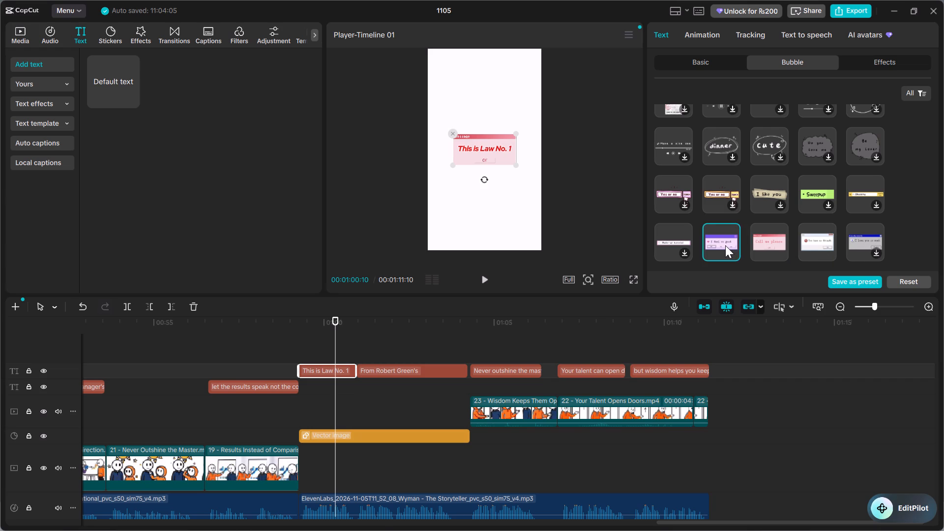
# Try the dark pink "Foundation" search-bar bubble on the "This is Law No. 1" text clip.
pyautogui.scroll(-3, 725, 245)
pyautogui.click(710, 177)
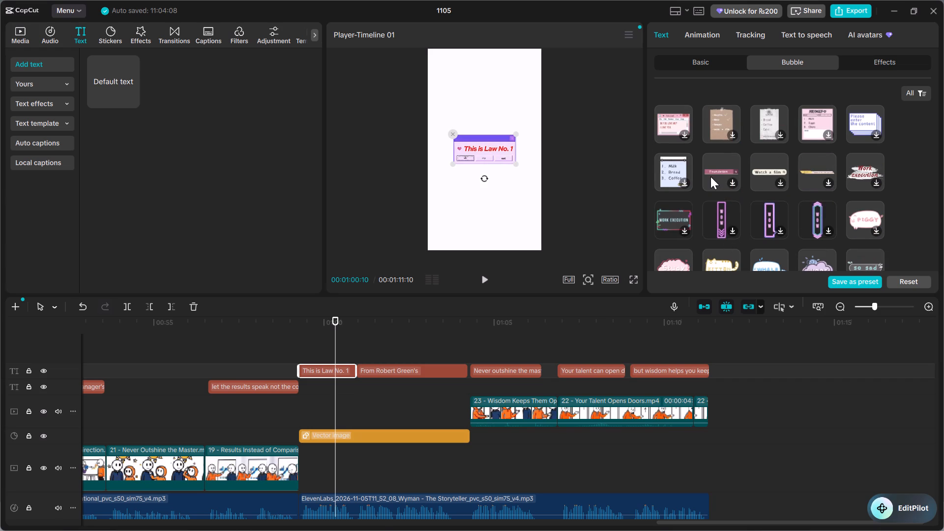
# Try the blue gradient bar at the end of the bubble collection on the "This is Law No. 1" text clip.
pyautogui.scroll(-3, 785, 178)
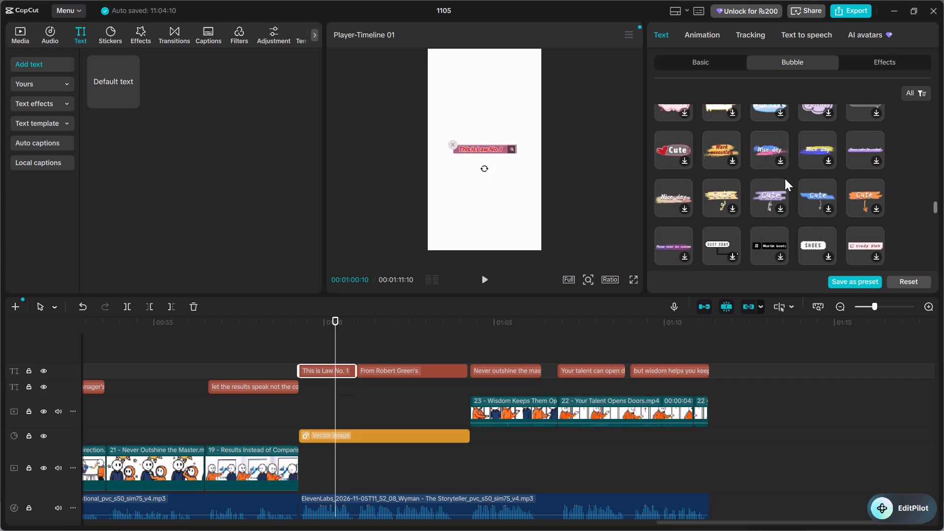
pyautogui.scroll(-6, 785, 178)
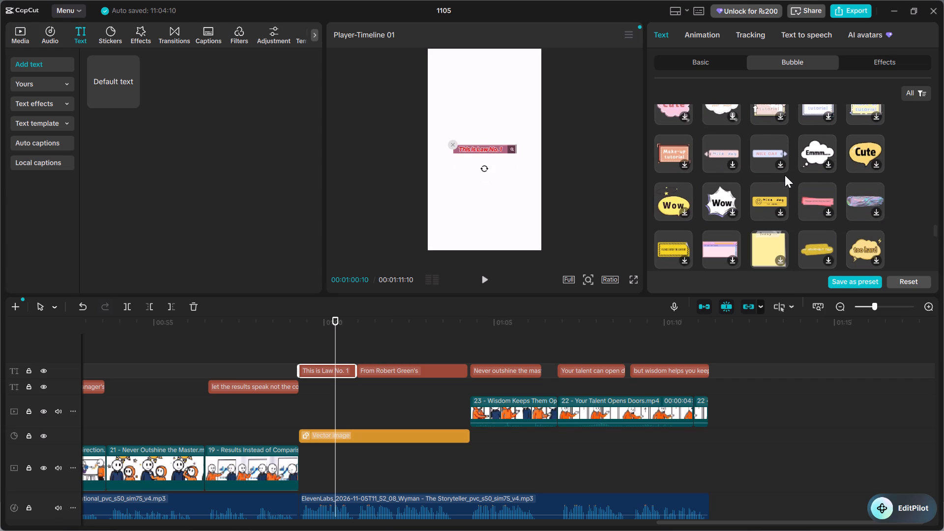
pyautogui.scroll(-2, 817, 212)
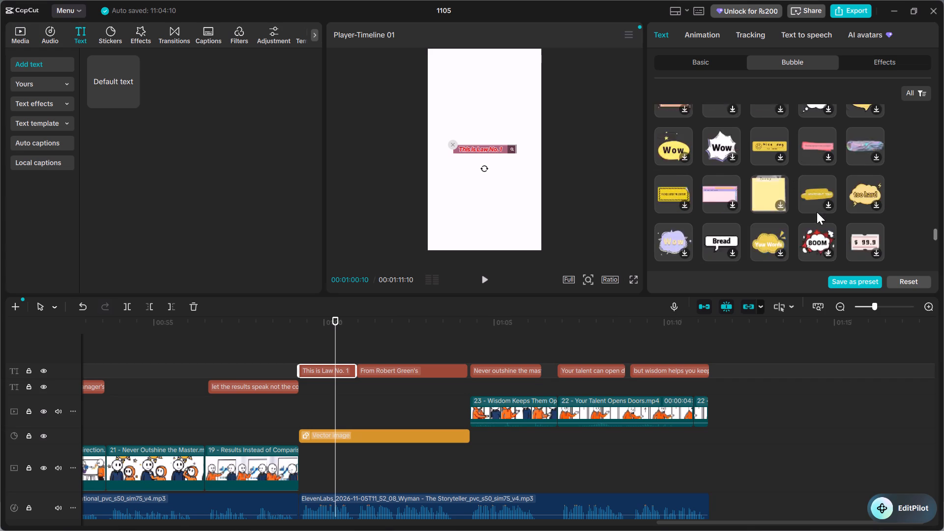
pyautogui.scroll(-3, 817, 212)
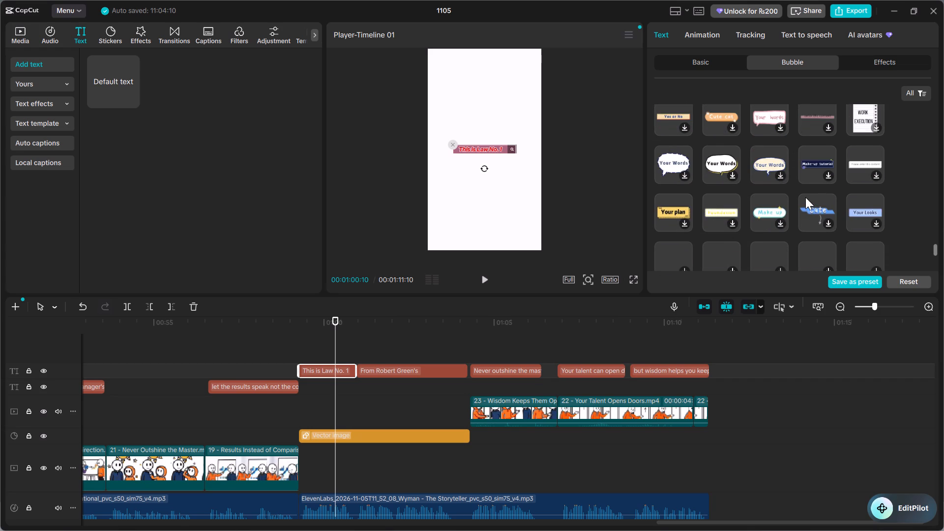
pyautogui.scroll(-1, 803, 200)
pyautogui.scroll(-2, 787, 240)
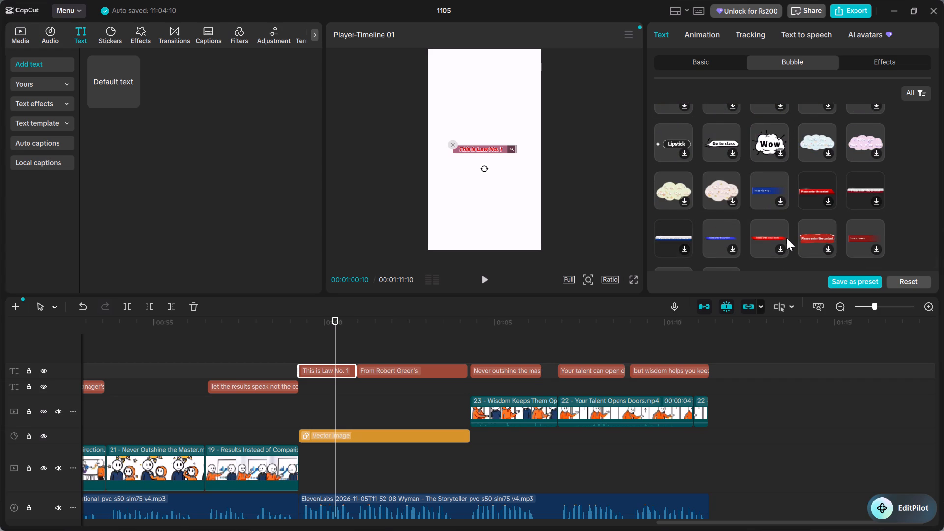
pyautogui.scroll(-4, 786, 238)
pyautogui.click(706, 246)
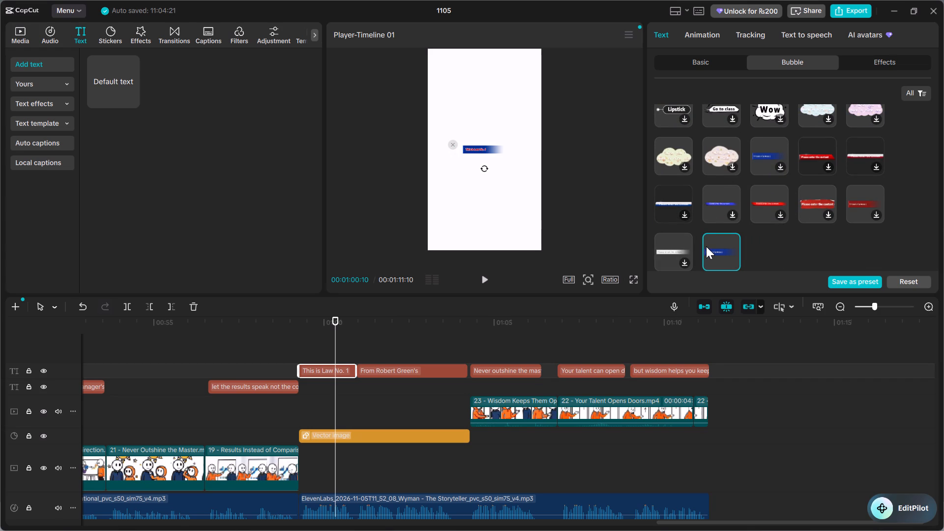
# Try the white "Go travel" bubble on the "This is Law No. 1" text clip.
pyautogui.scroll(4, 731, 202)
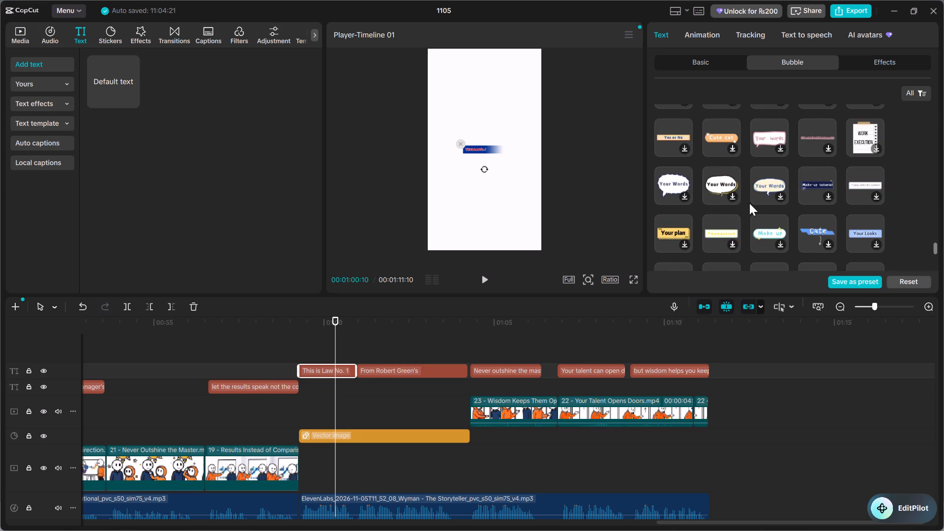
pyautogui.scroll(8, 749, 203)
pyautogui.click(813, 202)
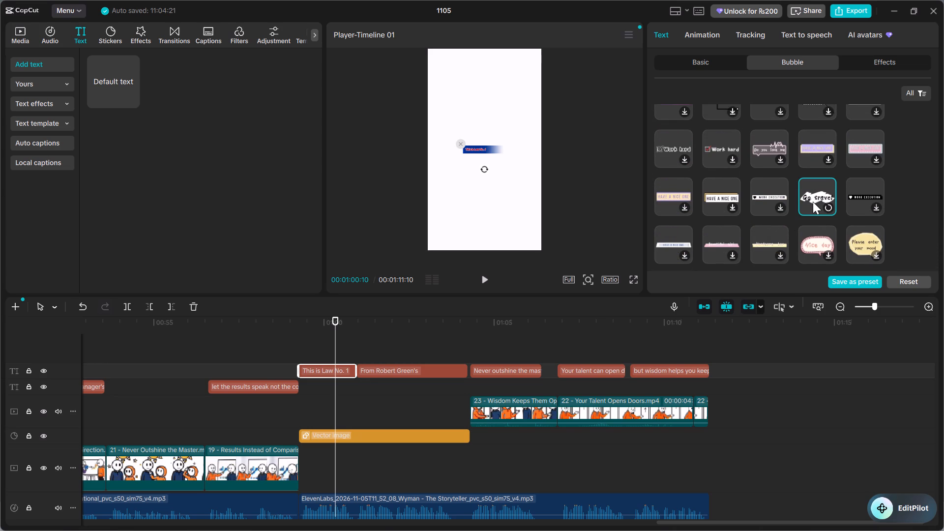
# Apply the black two-part "#" label bubble to the "This is Law No. 1" text clip and inspect it enlarged in the preview.
pyautogui.scroll(2, 763, 192)
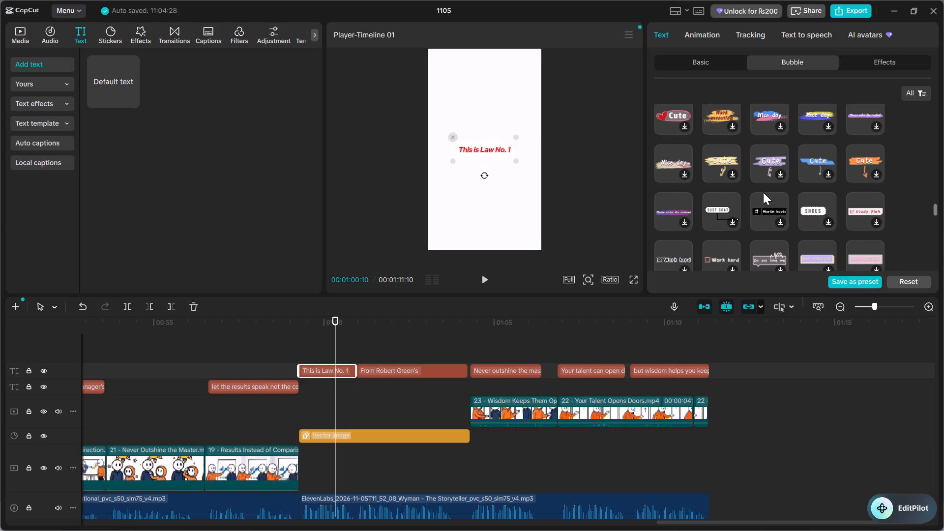
pyautogui.click(777, 212)
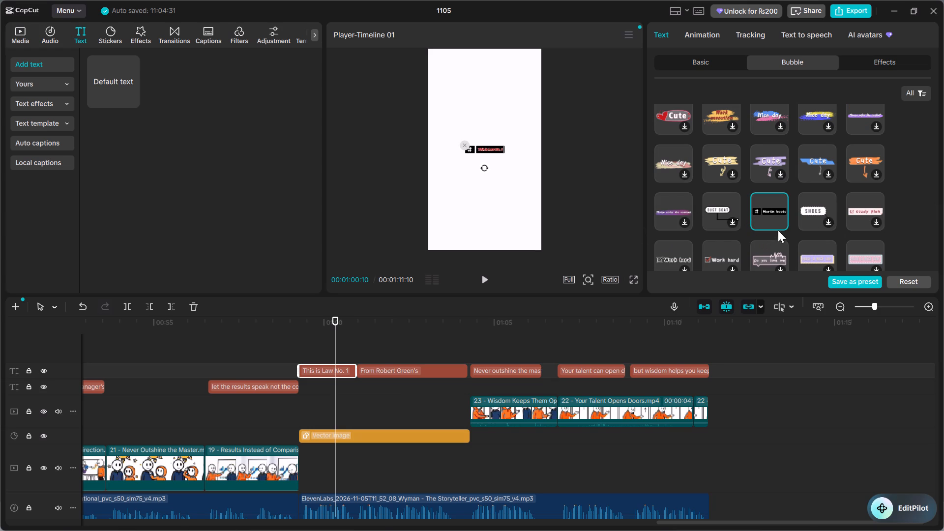
pyautogui.scroll(1, 486, 151)
pyautogui.click(483, 149)
pyautogui.click(585, 275)
pyautogui.moveTo(576, 295); pyautogui.dragTo(599, 298)
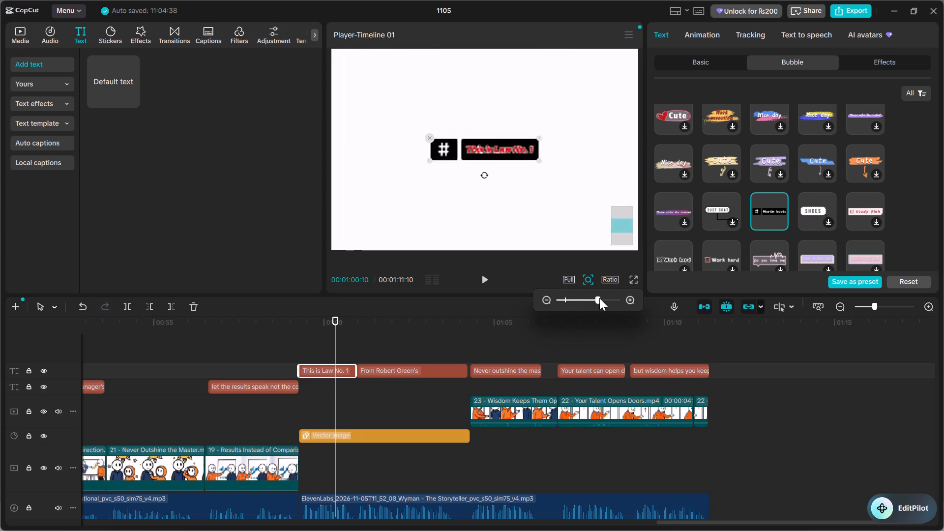
pyautogui.moveTo(599, 298); pyautogui.dragTo(623, 298)
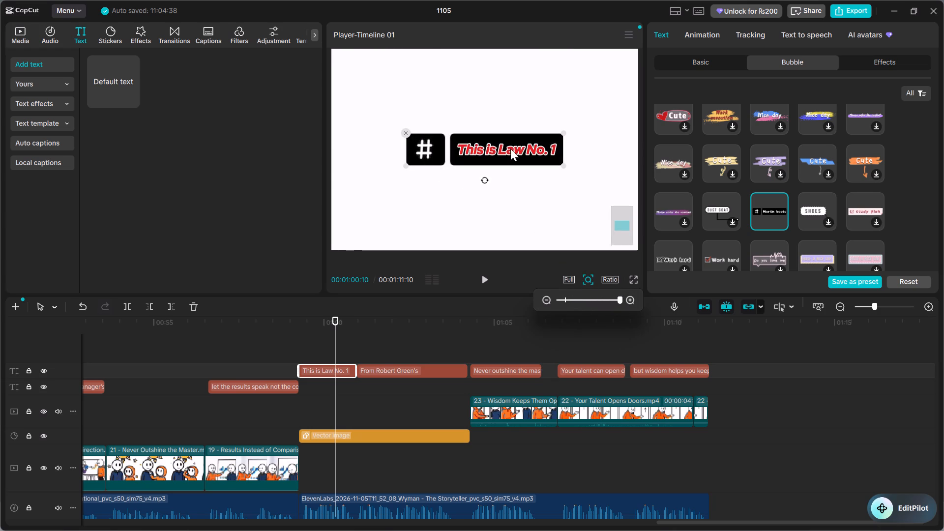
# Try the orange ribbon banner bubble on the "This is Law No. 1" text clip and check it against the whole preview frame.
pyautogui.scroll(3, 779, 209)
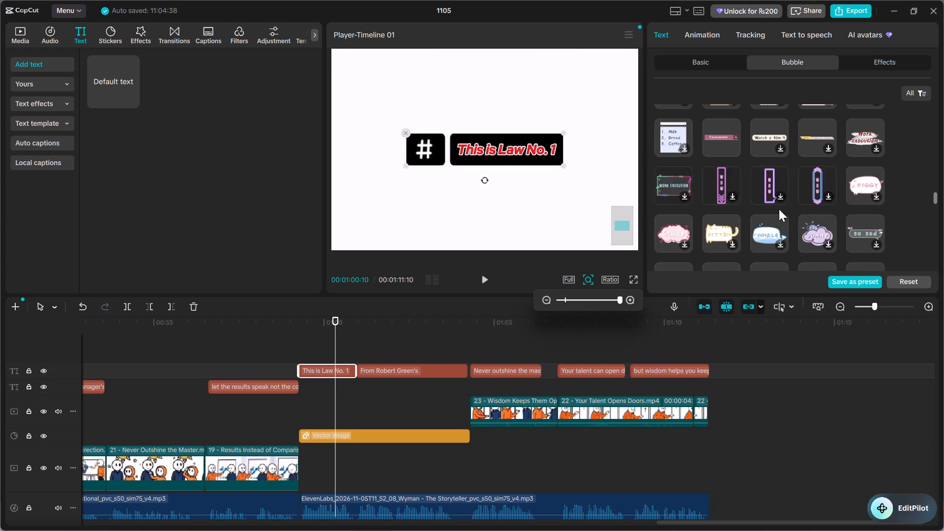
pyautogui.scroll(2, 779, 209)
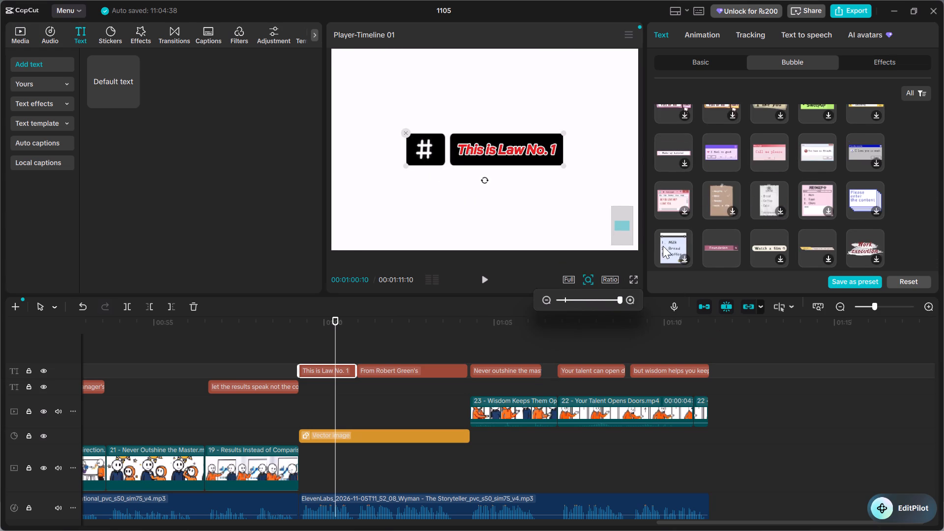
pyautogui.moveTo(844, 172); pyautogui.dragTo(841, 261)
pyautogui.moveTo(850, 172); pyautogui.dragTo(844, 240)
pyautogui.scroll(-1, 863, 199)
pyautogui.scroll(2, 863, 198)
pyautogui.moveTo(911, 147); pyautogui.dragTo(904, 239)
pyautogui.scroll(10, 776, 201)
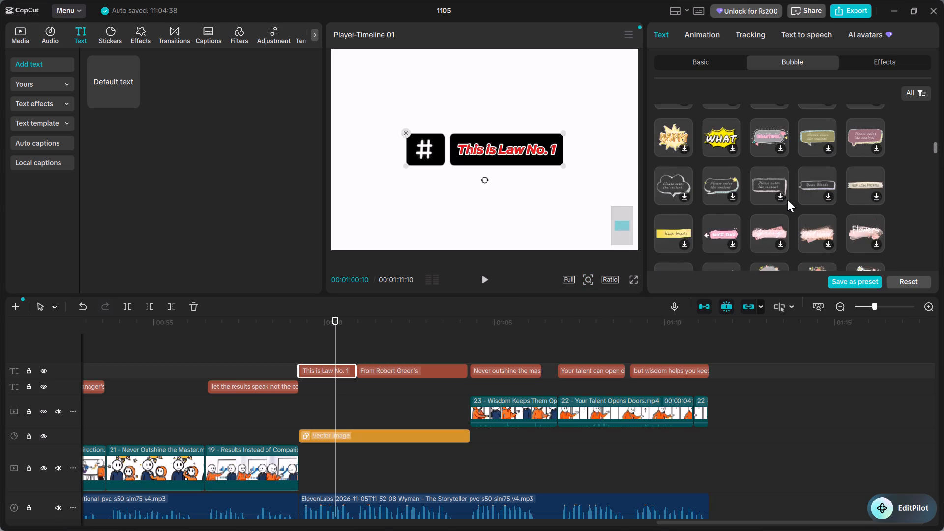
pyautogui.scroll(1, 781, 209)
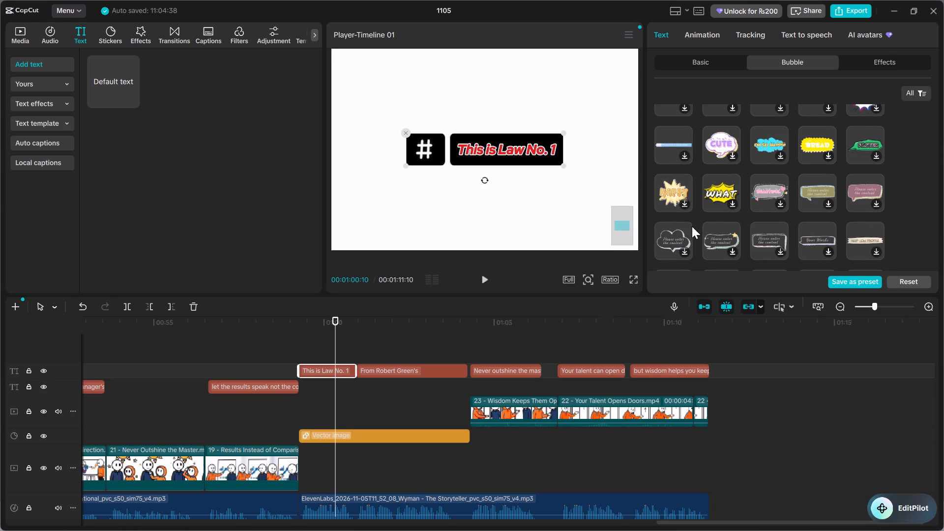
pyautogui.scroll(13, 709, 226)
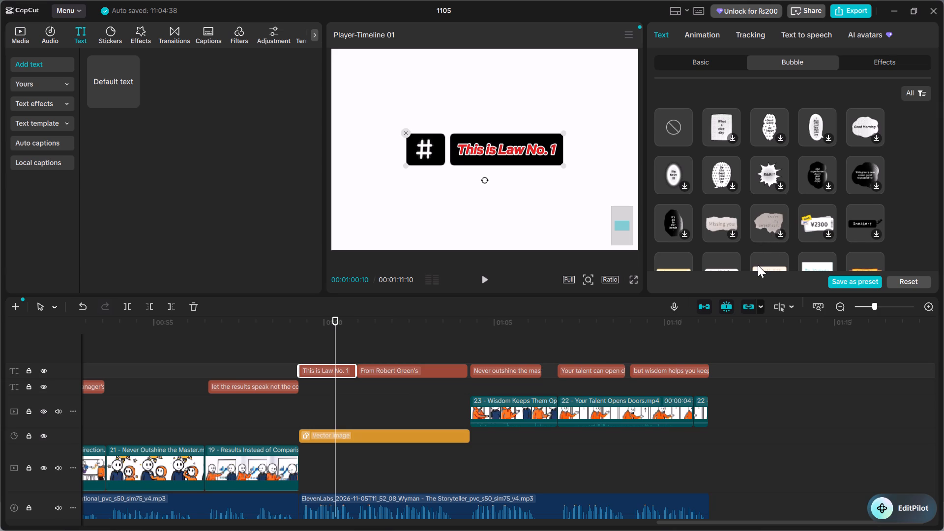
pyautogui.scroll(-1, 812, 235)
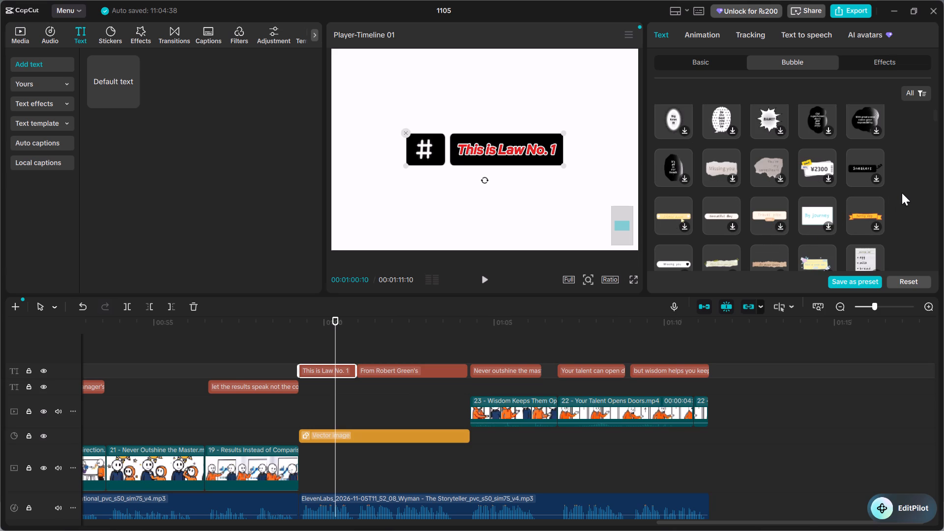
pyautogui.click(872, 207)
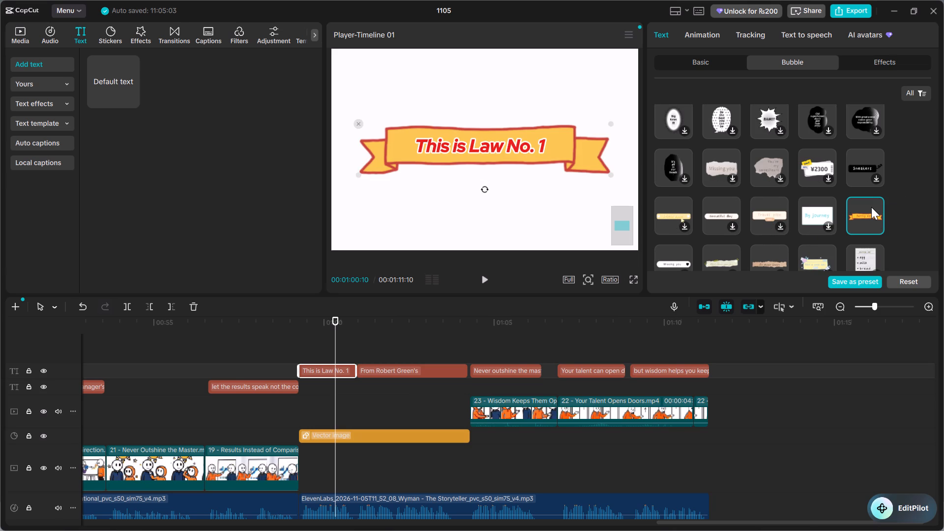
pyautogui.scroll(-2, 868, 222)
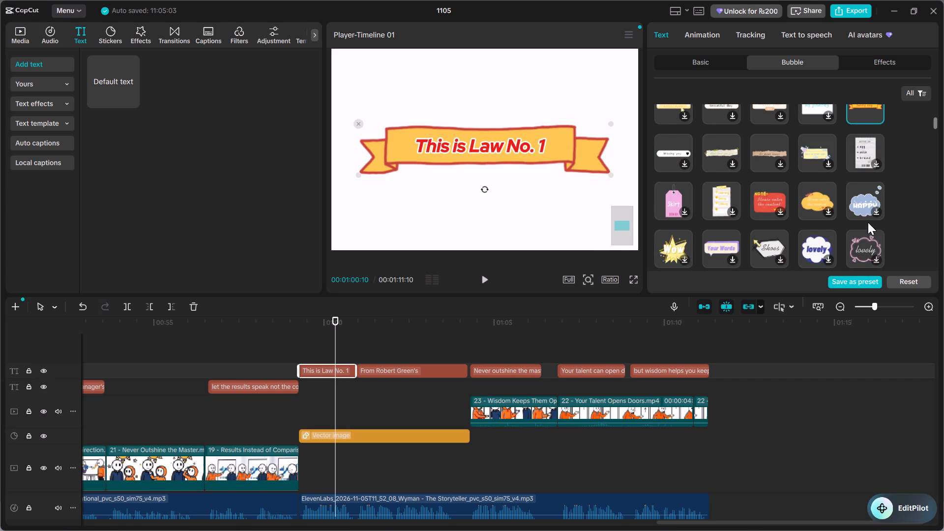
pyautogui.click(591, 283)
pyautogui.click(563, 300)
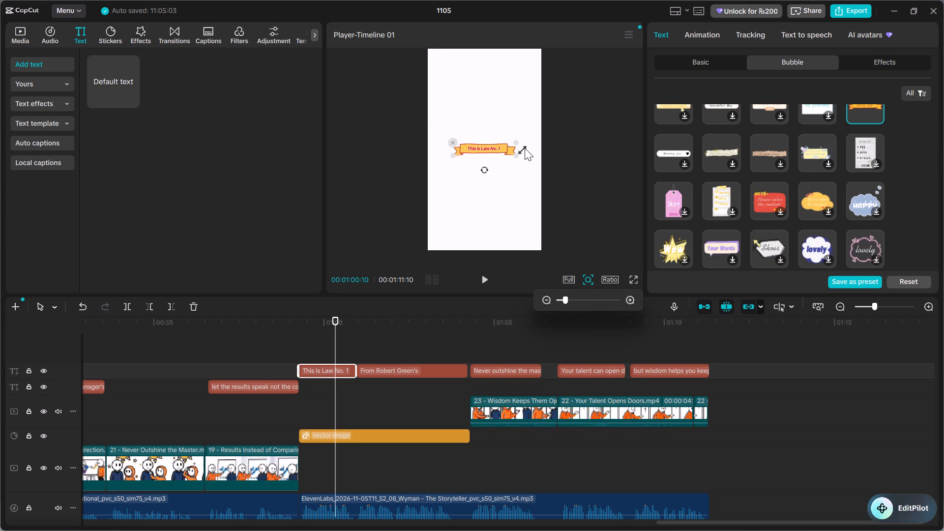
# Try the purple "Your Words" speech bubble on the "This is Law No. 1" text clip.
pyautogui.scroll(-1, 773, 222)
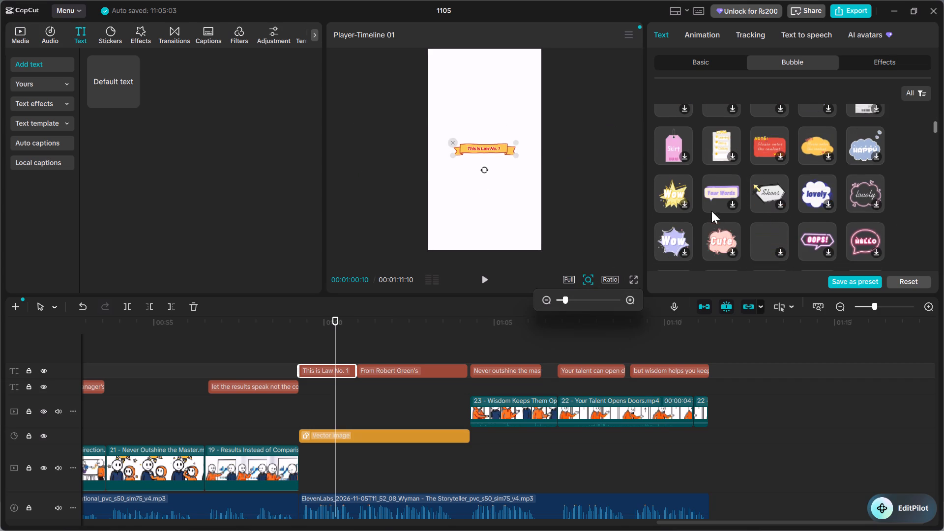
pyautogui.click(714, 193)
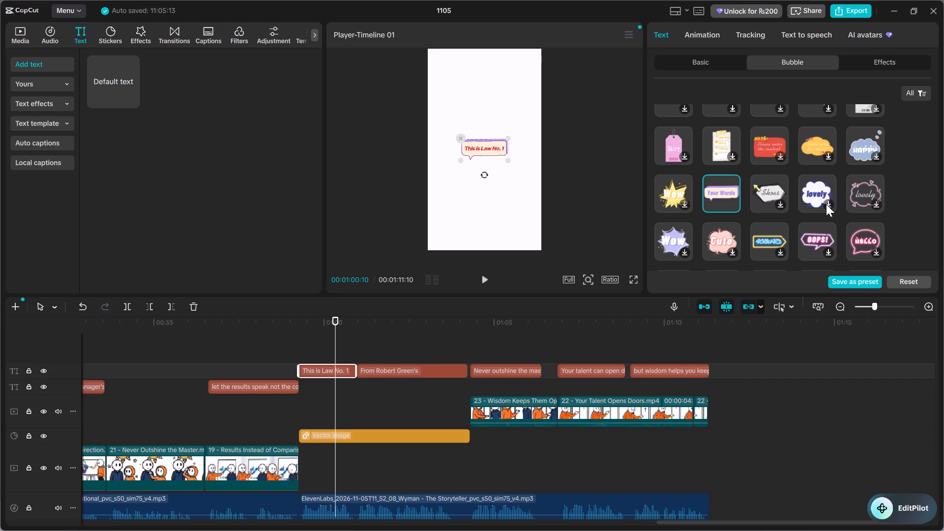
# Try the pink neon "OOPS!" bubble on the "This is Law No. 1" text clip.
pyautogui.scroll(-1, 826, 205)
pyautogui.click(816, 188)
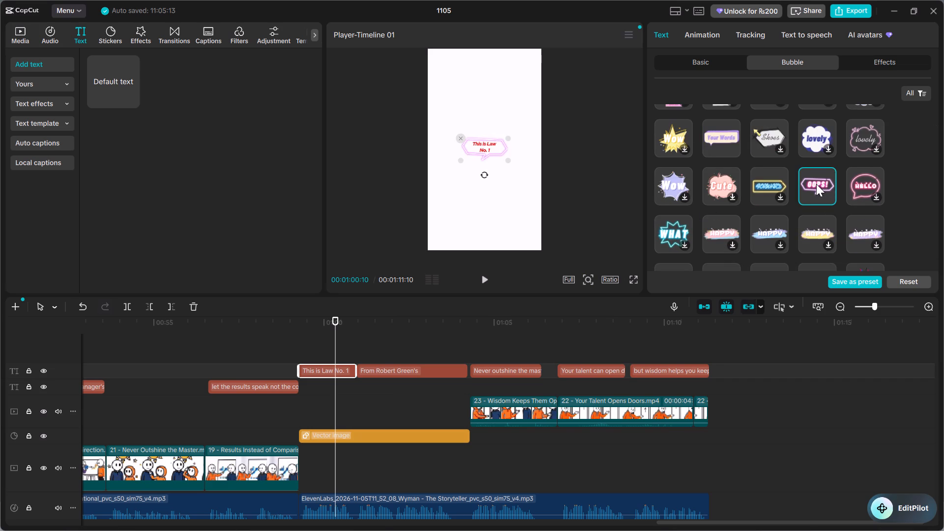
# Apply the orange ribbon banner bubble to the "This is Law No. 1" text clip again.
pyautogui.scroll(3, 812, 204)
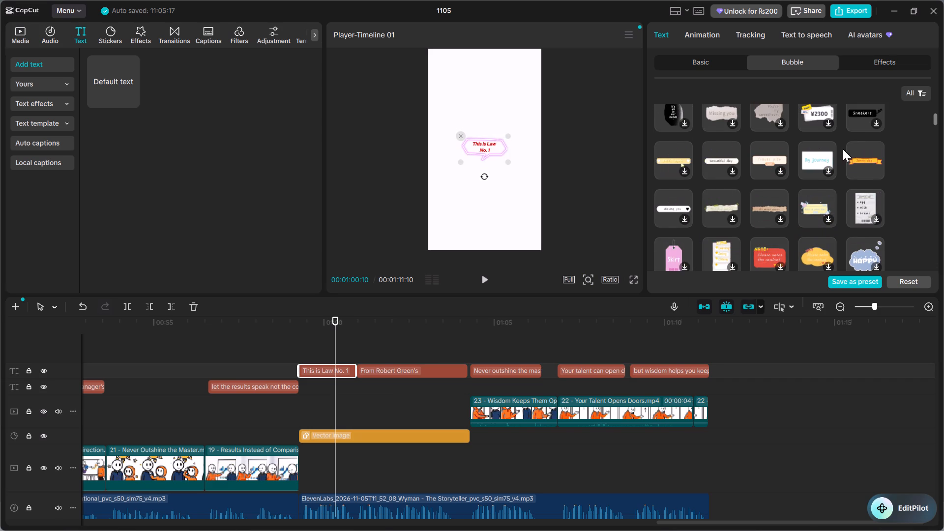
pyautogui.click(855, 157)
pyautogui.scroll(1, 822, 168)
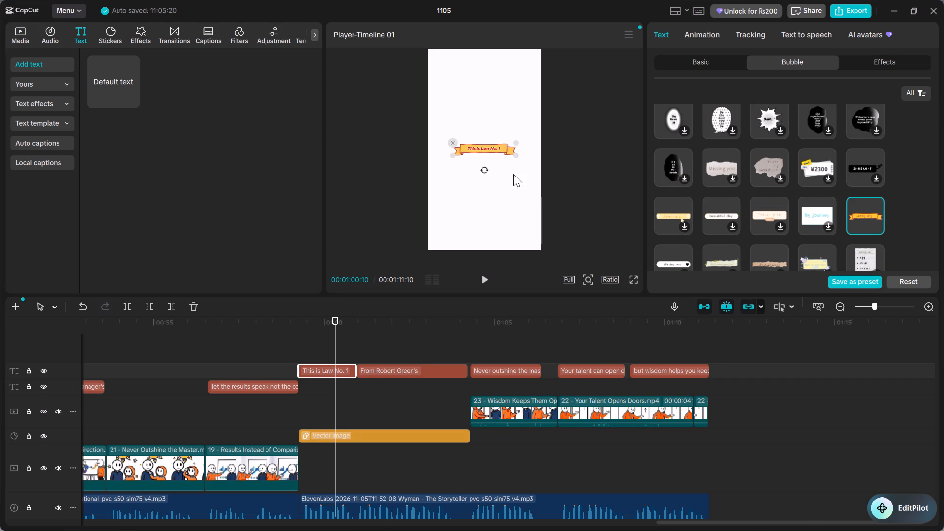
# Enlarge the "This is Law No. 1" ribbon title to nearly the full width of the video frame.
pyautogui.moveTo(452, 158); pyautogui.dragTo(410, 174)
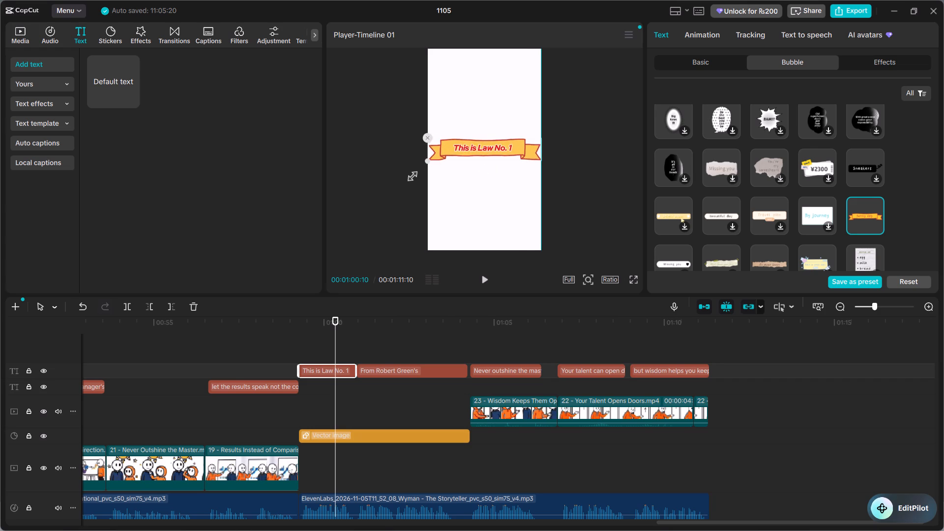
pyautogui.moveTo(410, 174); pyautogui.dragTo(426, 168)
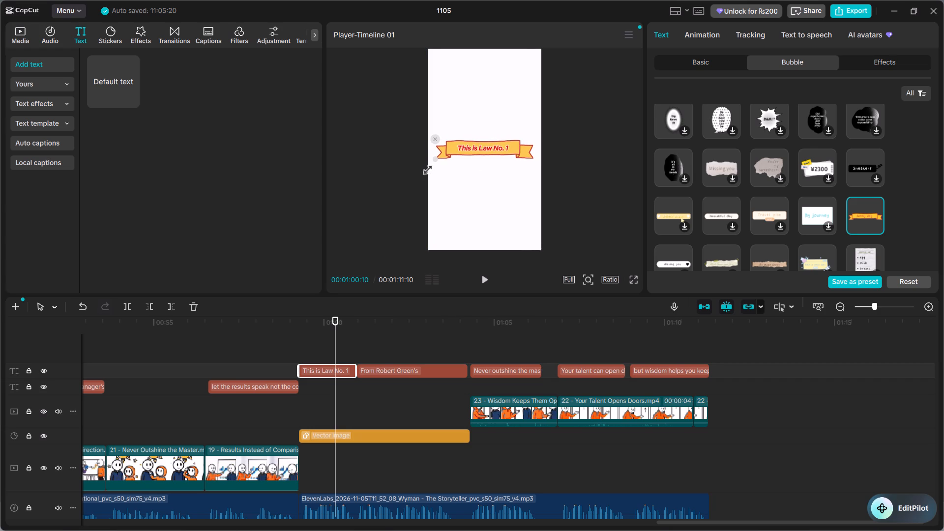
pyautogui.moveTo(426, 168); pyautogui.dragTo(424, 172)
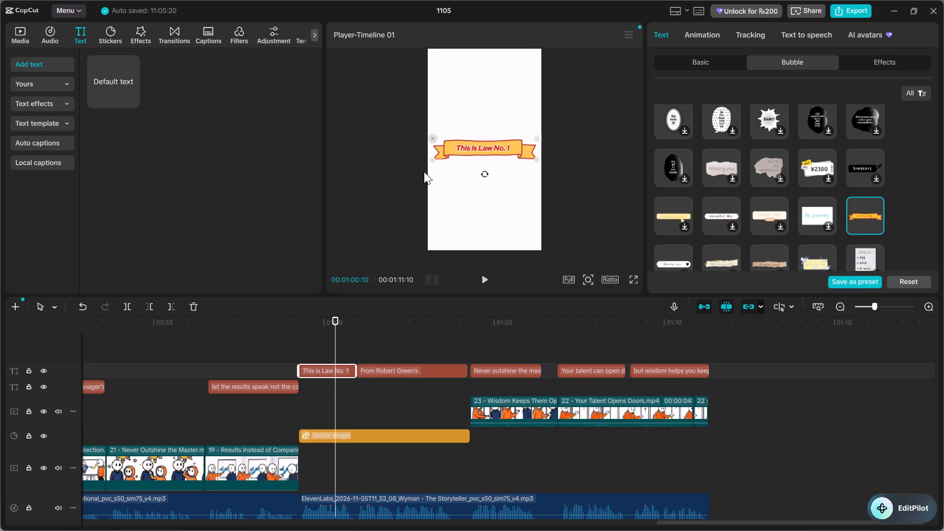
# Play back the "This is Law No. 1" title from the start of its clip to check how it looks.
pyautogui.click(587, 183)
pyautogui.click(297, 328)
pyautogui.press('space')
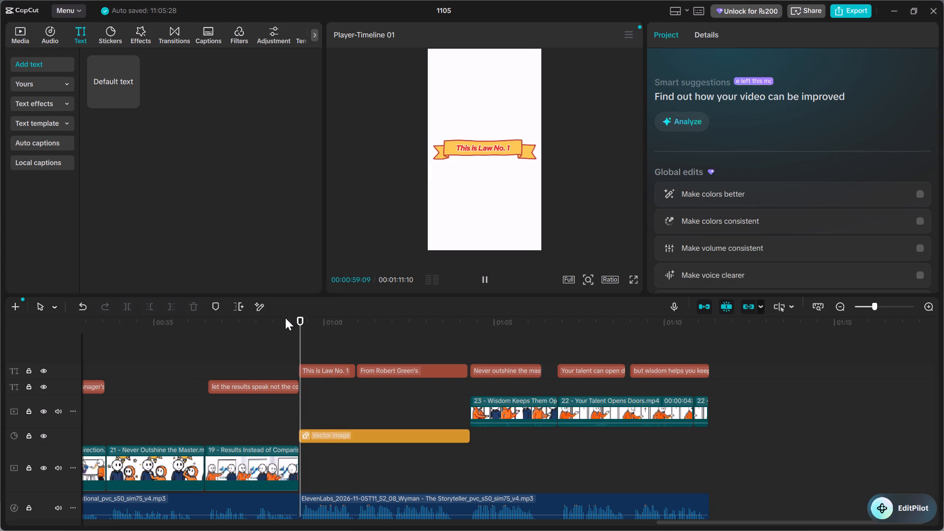
pyautogui.press('space')
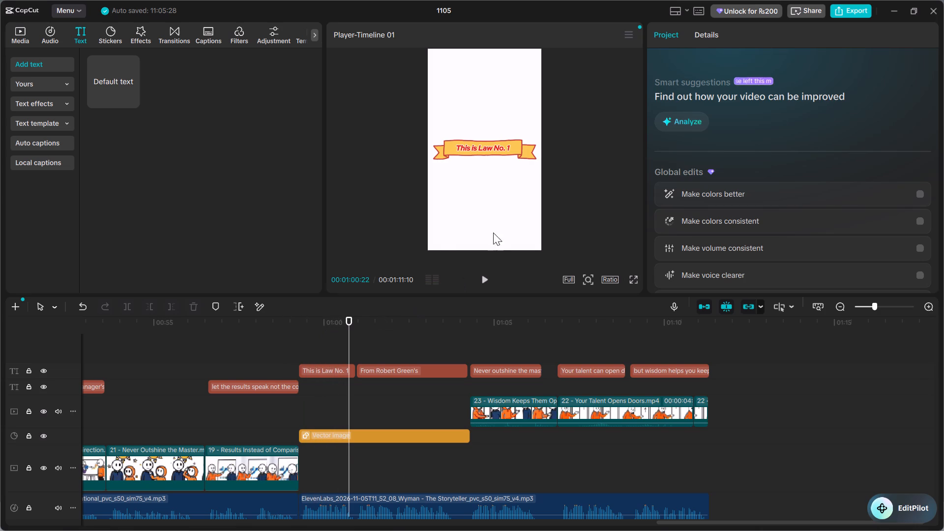
# Set the text color of the "This is Law No. 1" clip to black, 000000.
pyautogui.click(321, 325)
pyautogui.click(338, 367)
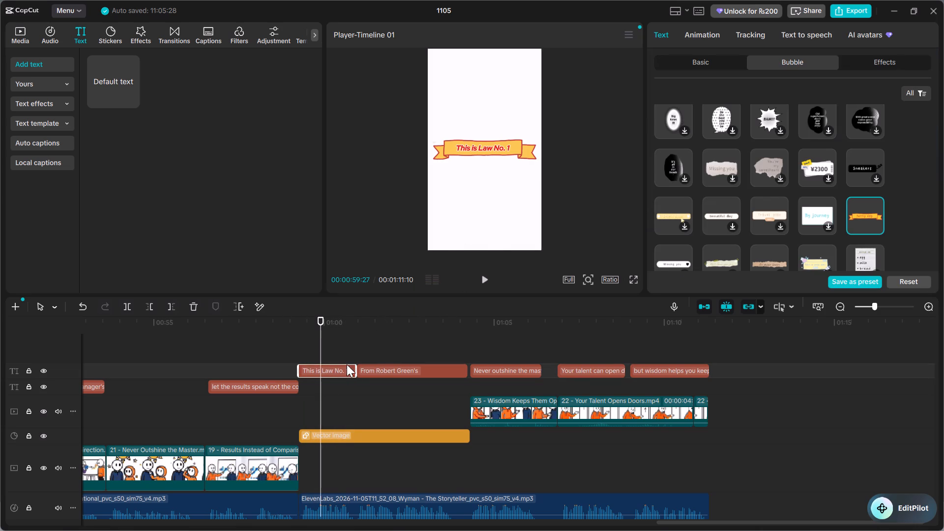
pyautogui.click(716, 62)
pyautogui.click(750, 252)
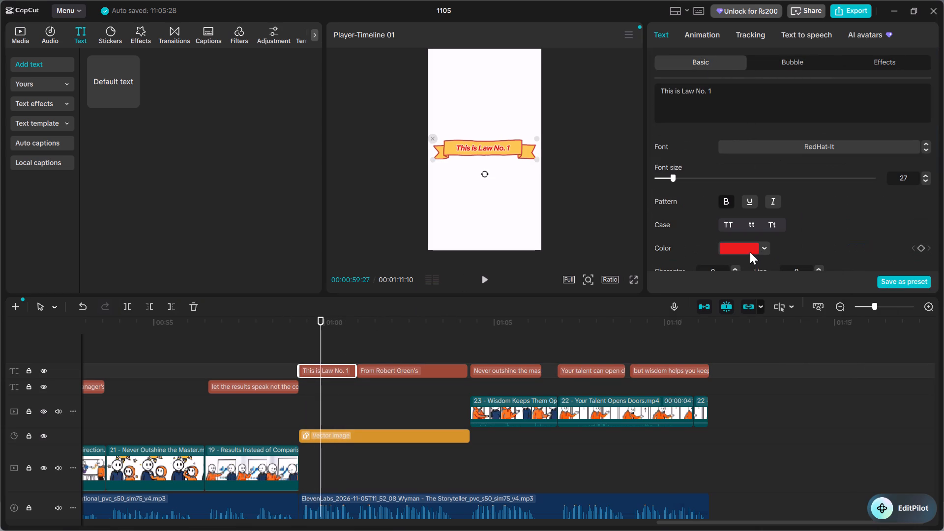
pyautogui.moveTo(698, 307); pyautogui.dragTo(640, 359)
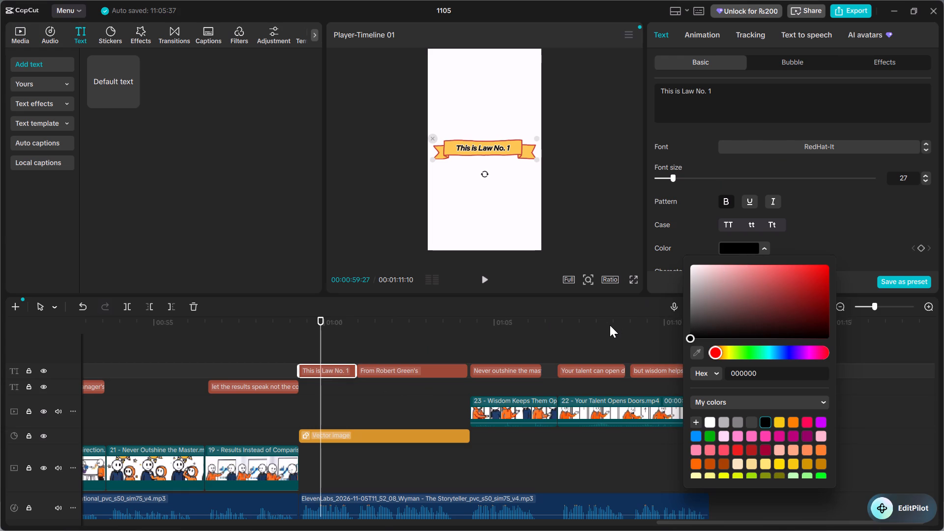
# Compare the "This is Law No. 1" title with the "From Robert Green's" title in the preview.
pyautogui.press('space')
pyautogui.click(449, 328)
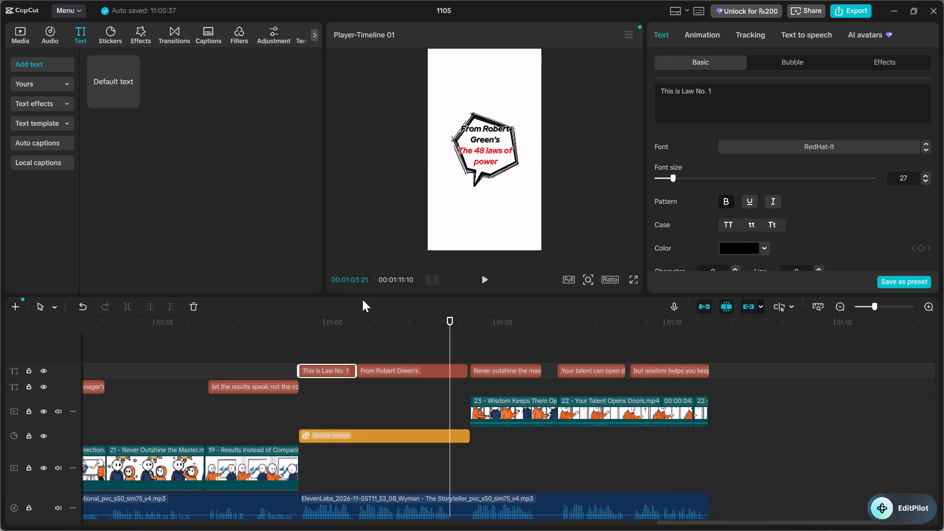
pyautogui.click(337, 318)
pyautogui.click(438, 321)
pyautogui.click(346, 329)
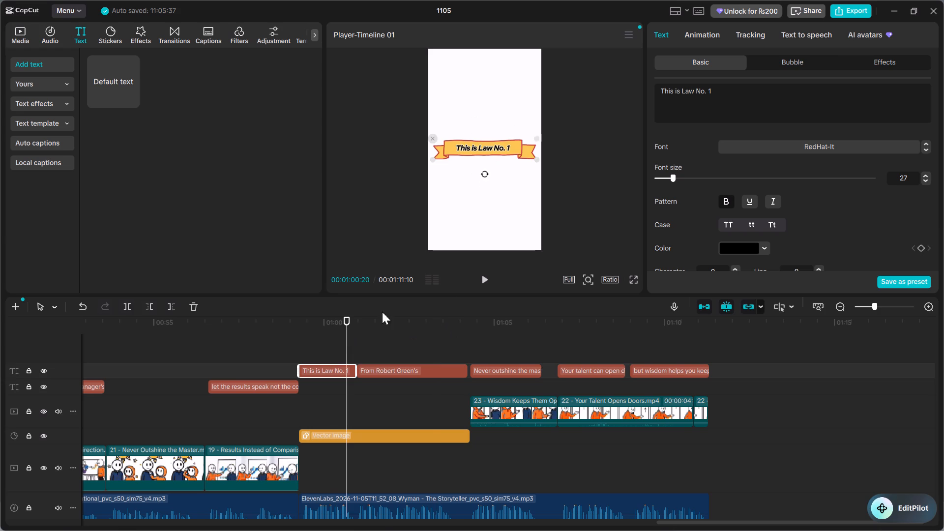
# Remove the bubble from the "This is Law No. 1" text clip.
pyautogui.click(783, 60)
pyautogui.scroll(8, 710, 194)
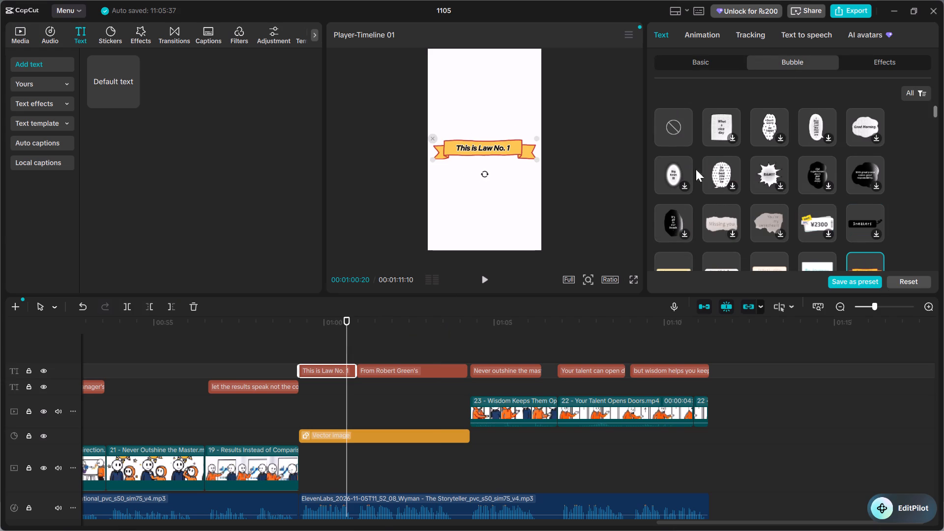
pyautogui.click(671, 127)
pyautogui.click(394, 142)
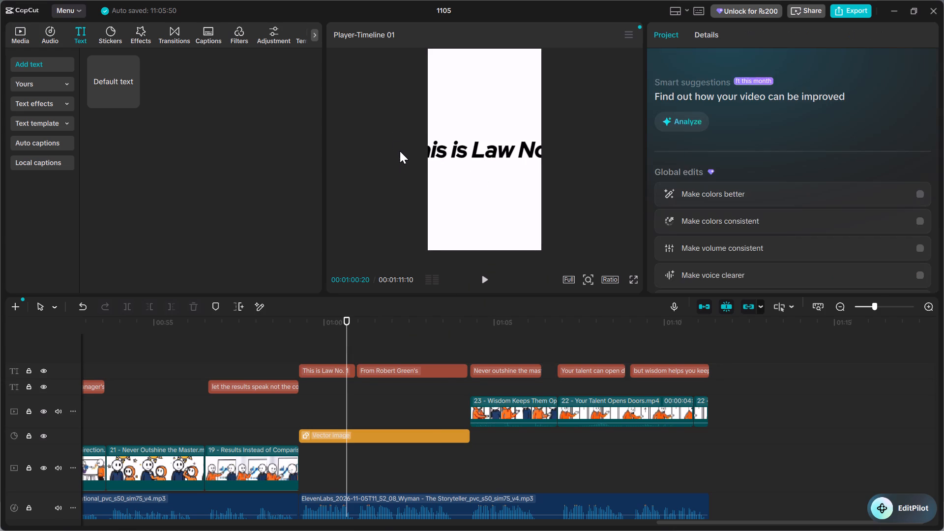
# Narrow the text box of the "This is Law No. 1" title by bringing in its left edge.
pyautogui.click(502, 153)
pyautogui.moveTo(397, 147); pyautogui.dragTo(433, 148)
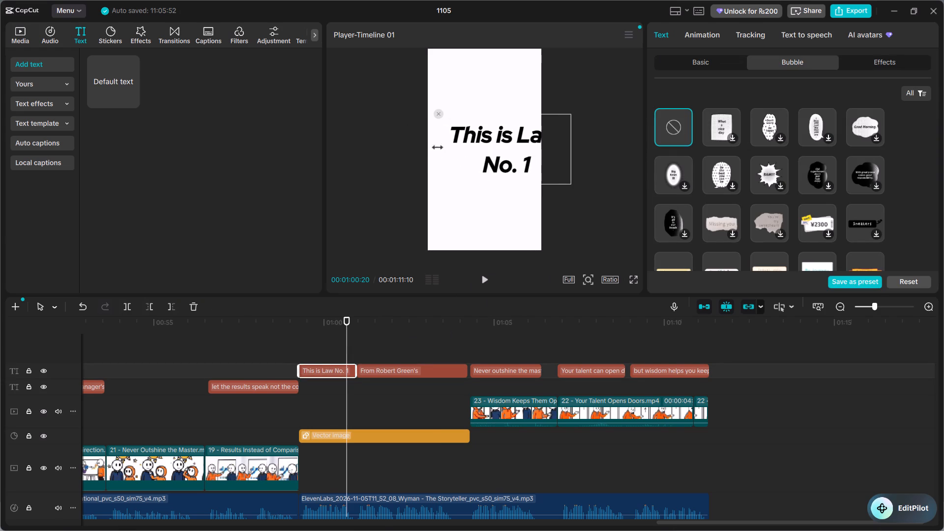
pyautogui.moveTo(433, 148); pyautogui.dragTo(420, 148)
# Set the font size of the "This is Law No. 1" text clip to 16.
pyautogui.click(687, 59)
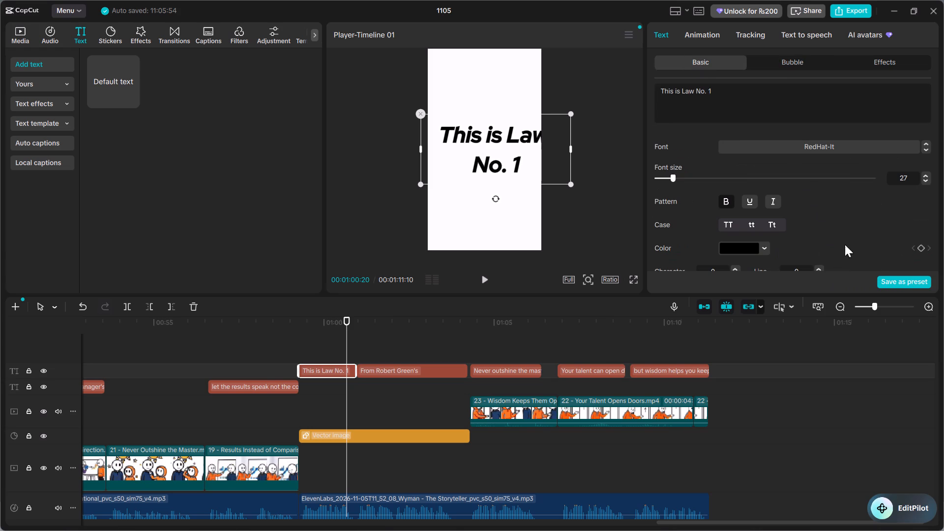
pyautogui.moveTo(896, 180); pyautogui.dragTo(943, 178)
pyautogui.press('Down')
pyautogui.press('Up')
pyautogui.press('Down')
pyautogui.press('Down')
pyautogui.press('Down')
pyautogui.press('Down')
pyautogui.press('Down')
pyautogui.press('Down')
pyautogui.press('Down')
pyautogui.press('Down')
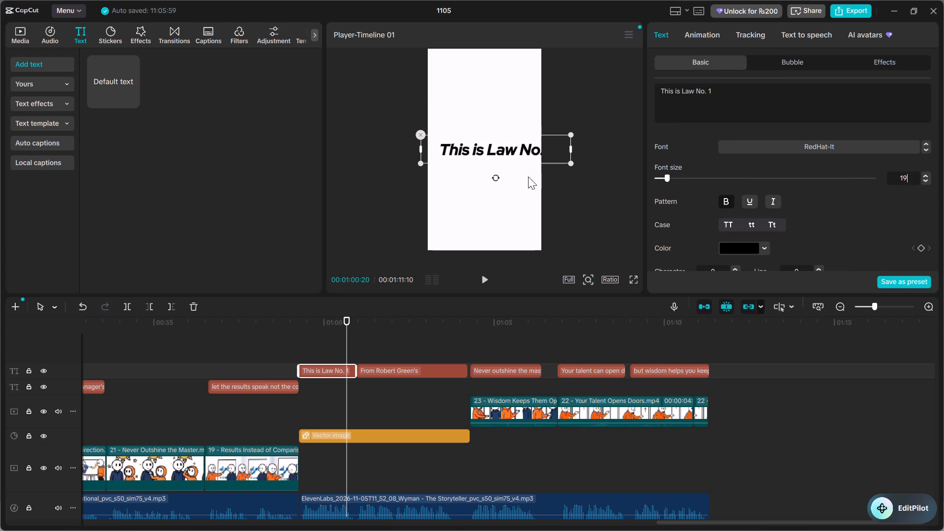
pyautogui.press('Down')
pyautogui.press('Down')
pyautogui.press('Down')
# Move the "This is Law No. 1" title to the center of the video frame.
pyautogui.click(516, 149)
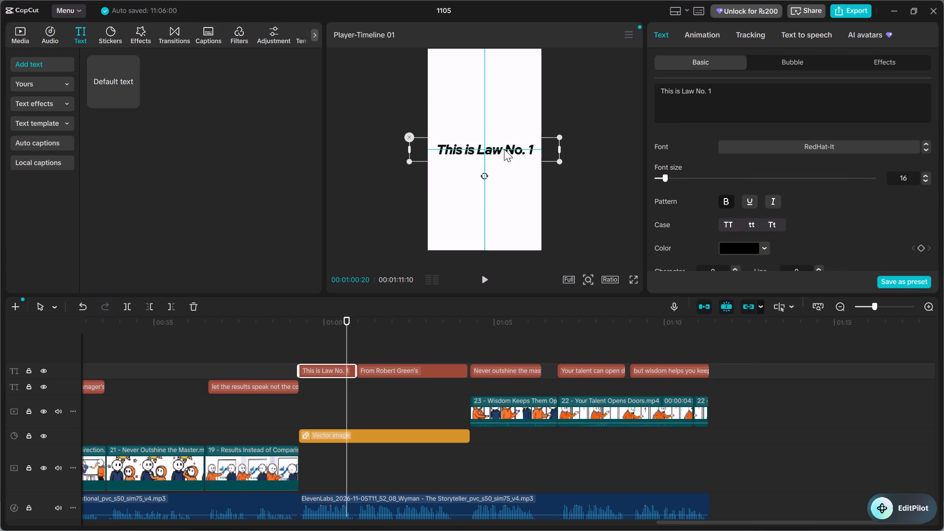
pyautogui.click(504, 148)
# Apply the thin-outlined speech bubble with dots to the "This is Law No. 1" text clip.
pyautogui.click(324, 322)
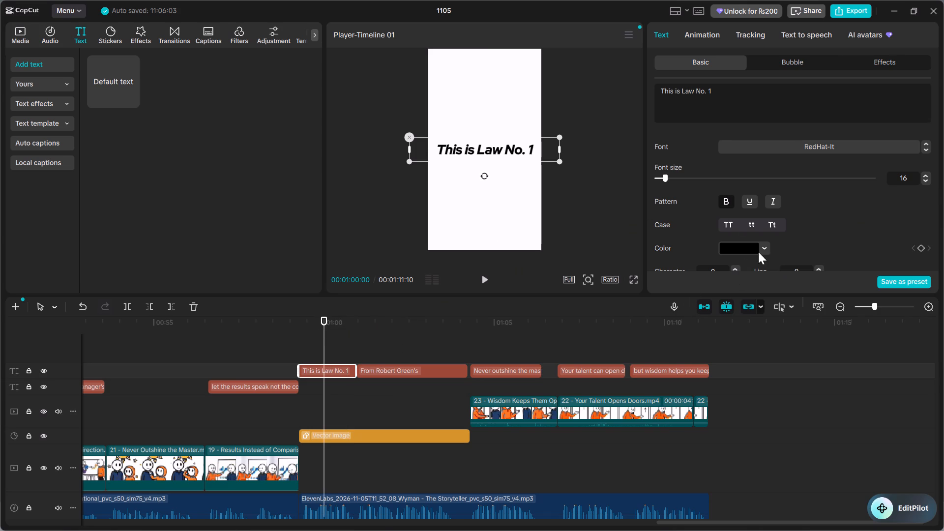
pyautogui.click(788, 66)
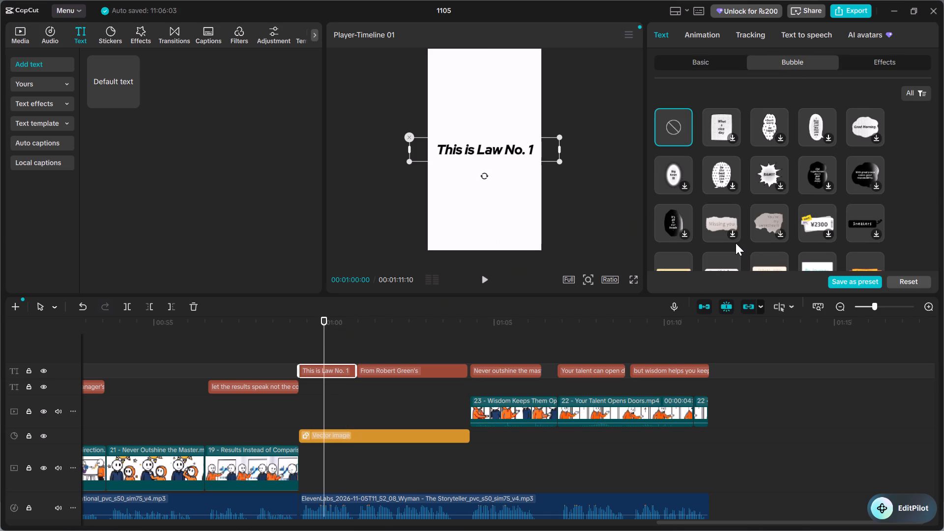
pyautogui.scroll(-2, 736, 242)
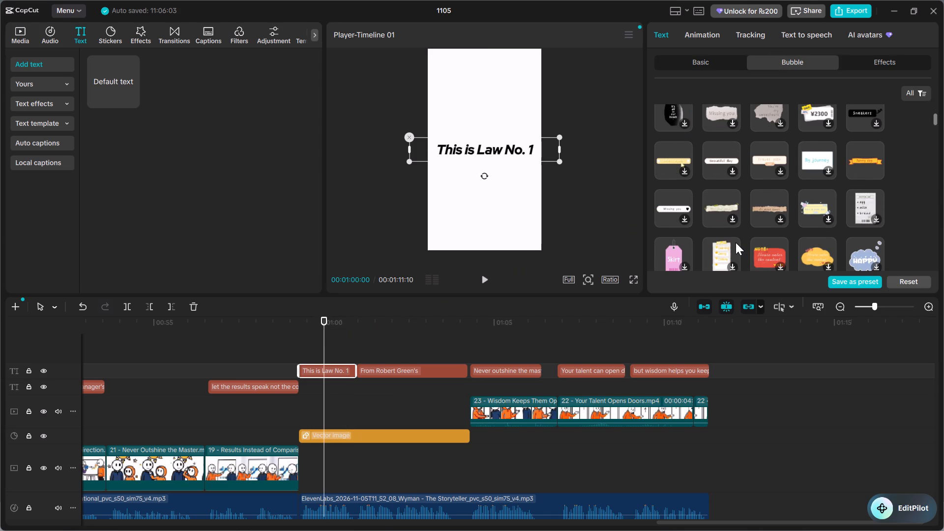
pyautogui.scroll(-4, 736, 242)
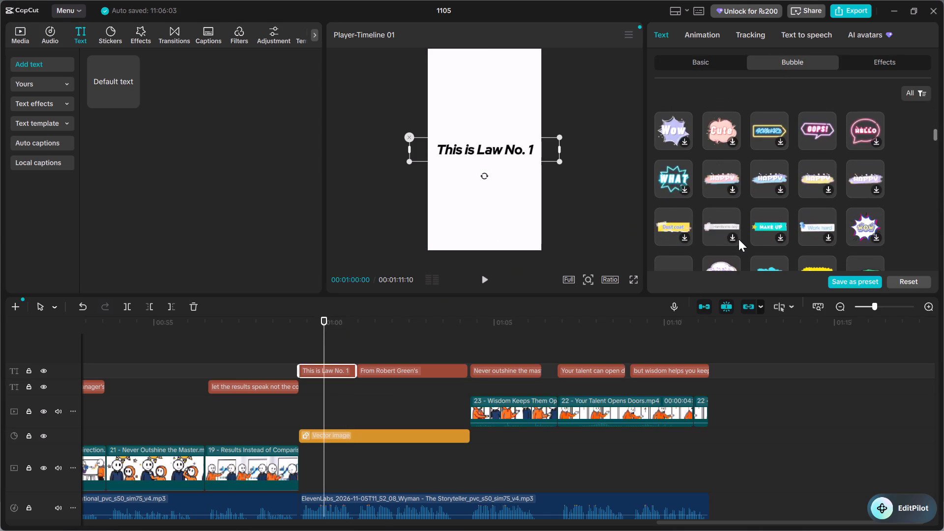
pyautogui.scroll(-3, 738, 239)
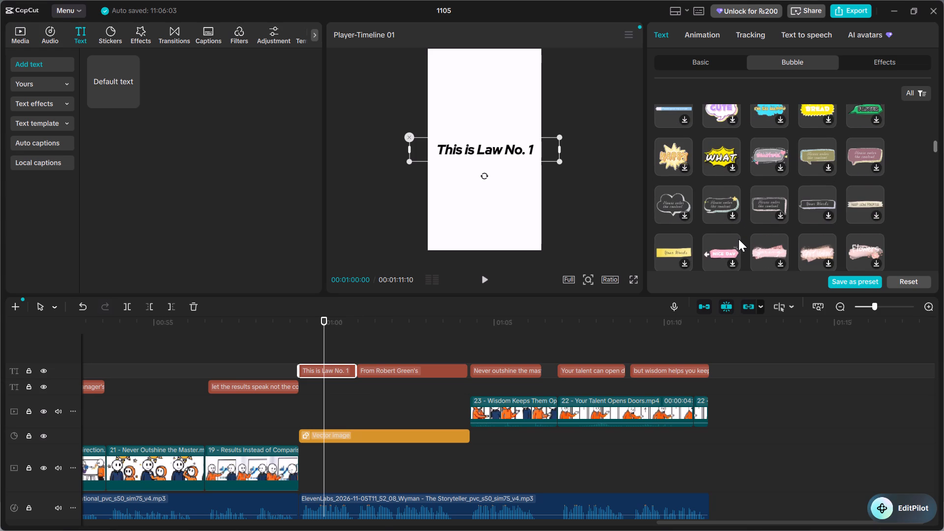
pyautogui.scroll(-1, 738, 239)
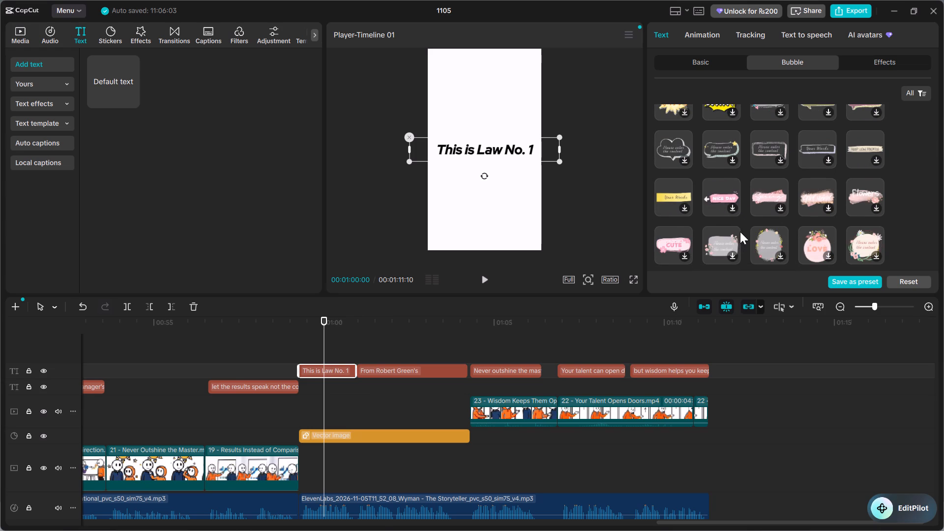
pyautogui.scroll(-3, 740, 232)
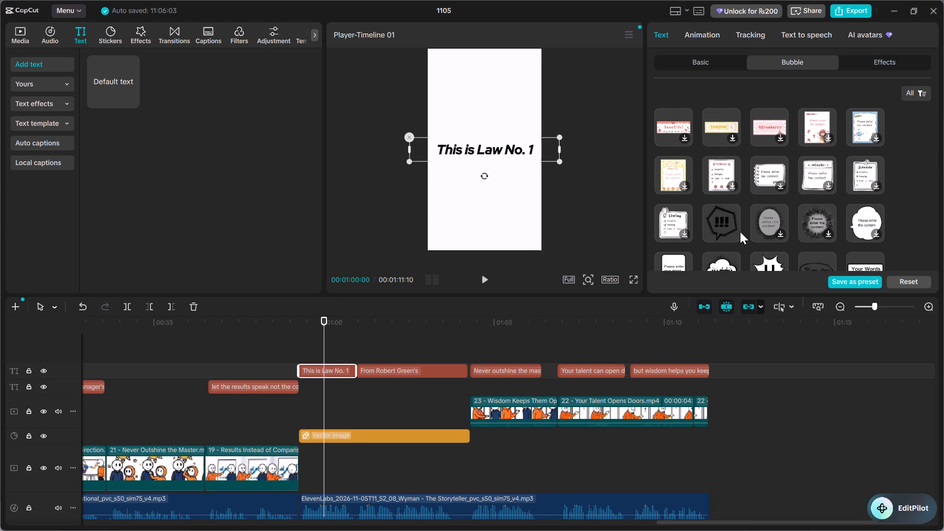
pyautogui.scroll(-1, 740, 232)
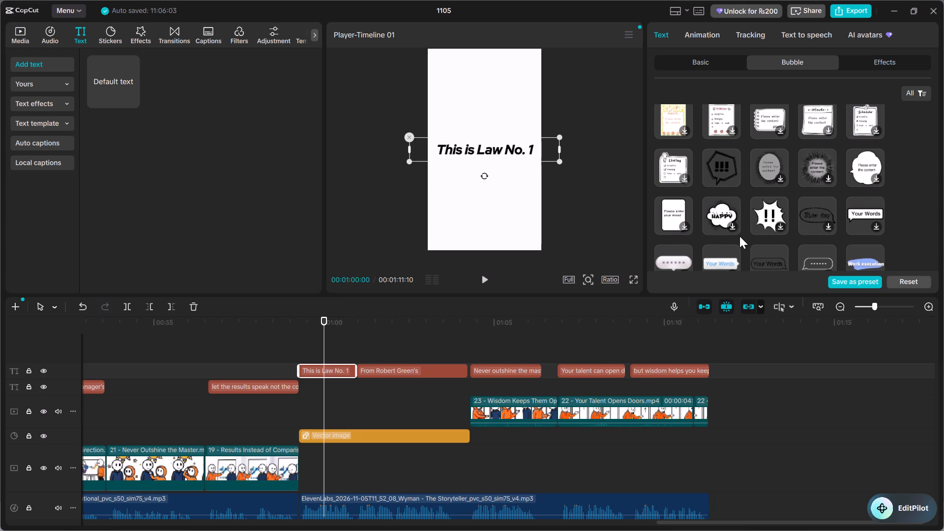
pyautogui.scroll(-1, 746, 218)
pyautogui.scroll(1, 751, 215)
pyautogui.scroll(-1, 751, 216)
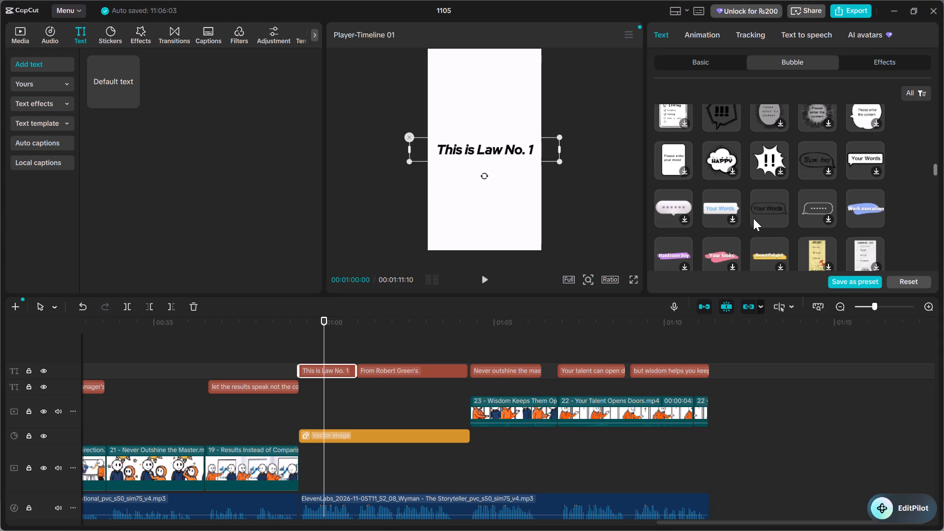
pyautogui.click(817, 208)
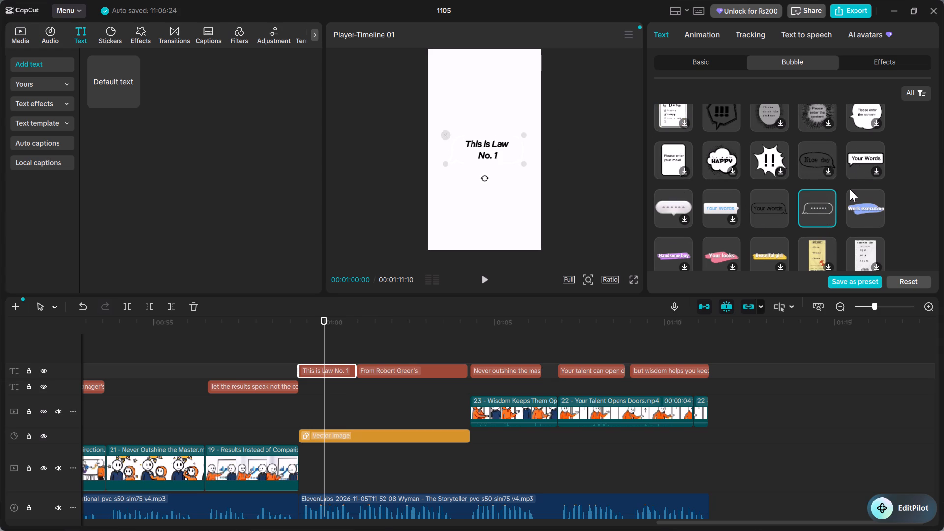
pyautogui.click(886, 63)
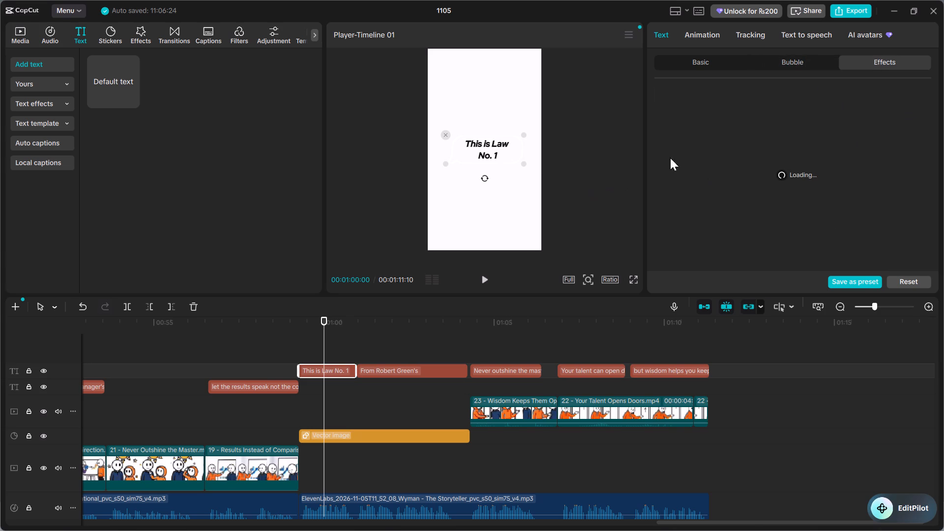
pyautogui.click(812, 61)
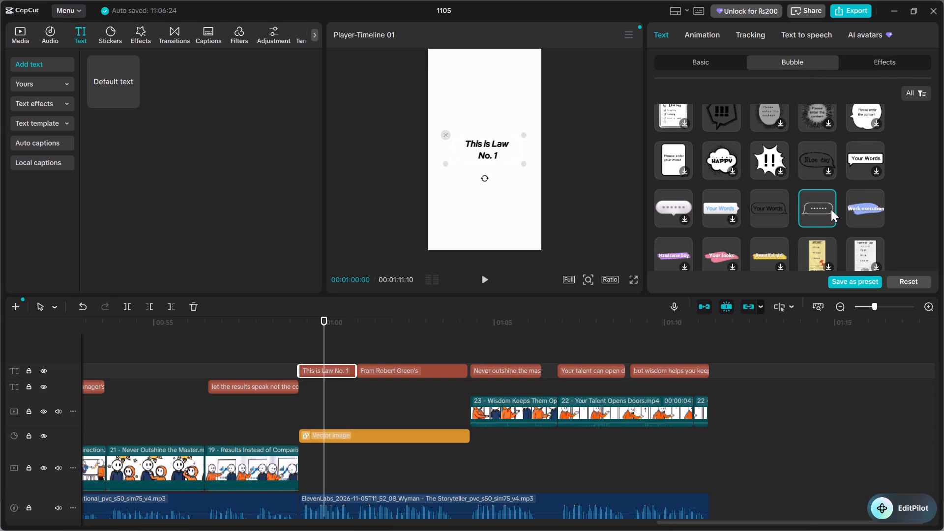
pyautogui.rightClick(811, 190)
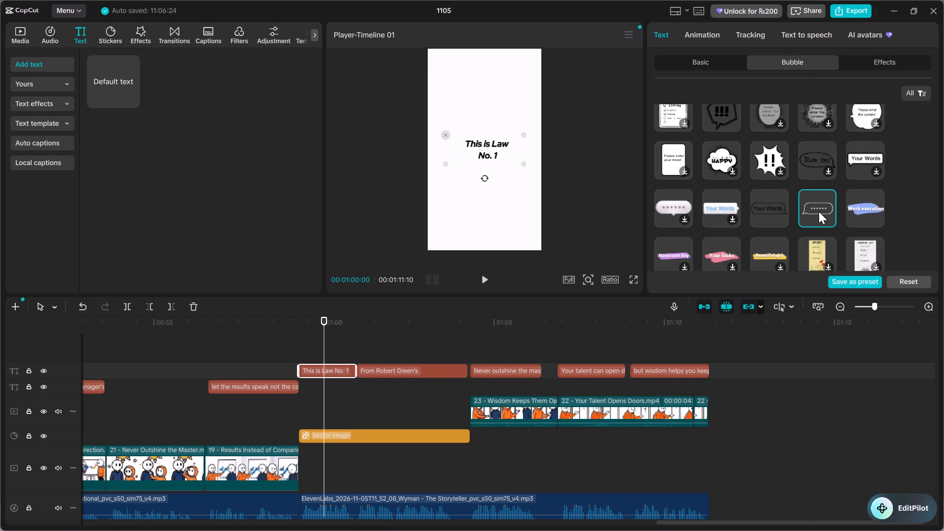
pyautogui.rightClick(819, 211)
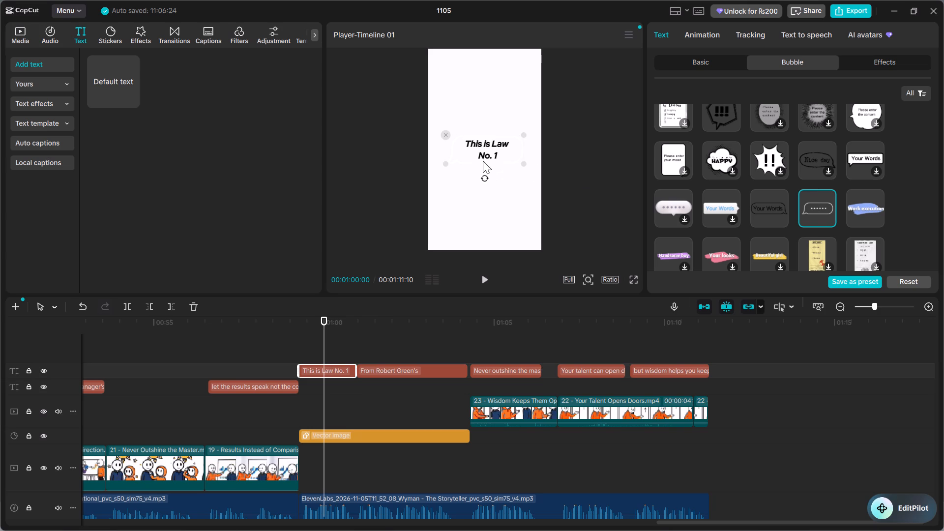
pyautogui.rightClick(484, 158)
# Apply the black-outlined "Your Words" speech bubble to the "This is Law No. 1" text clip.
pyautogui.scroll(-5, 863, 165)
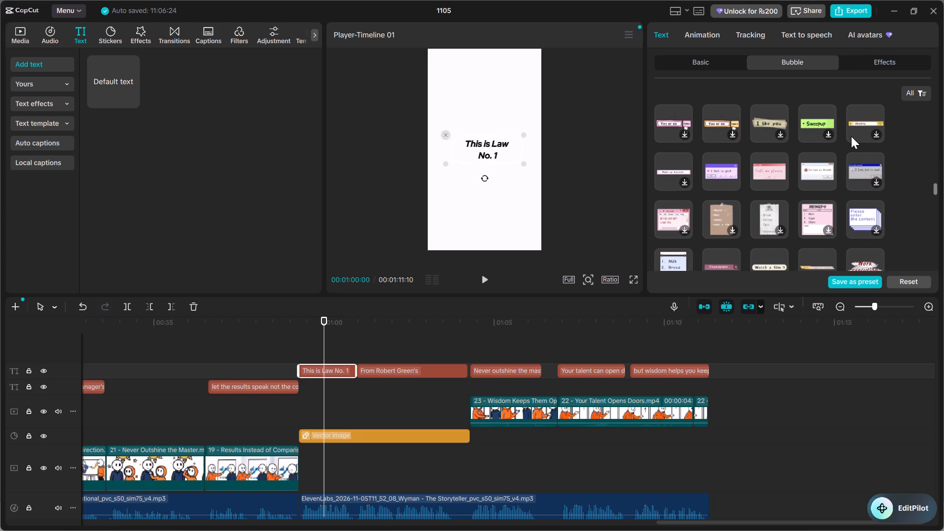
pyautogui.scroll(-3, 843, 136)
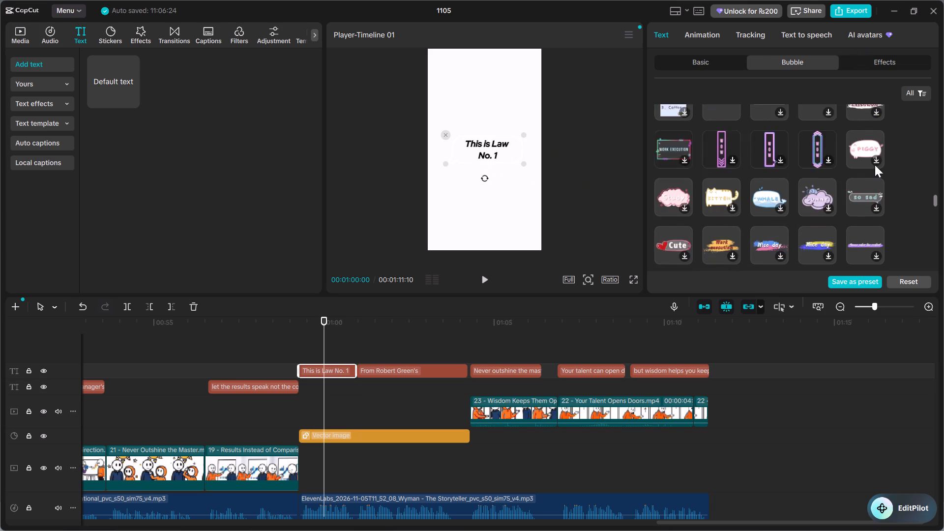
pyautogui.scroll(-1, 875, 165)
pyautogui.moveTo(823, 168); pyautogui.dragTo(821, 258)
pyautogui.moveTo(827, 190); pyautogui.dragTo(837, 233)
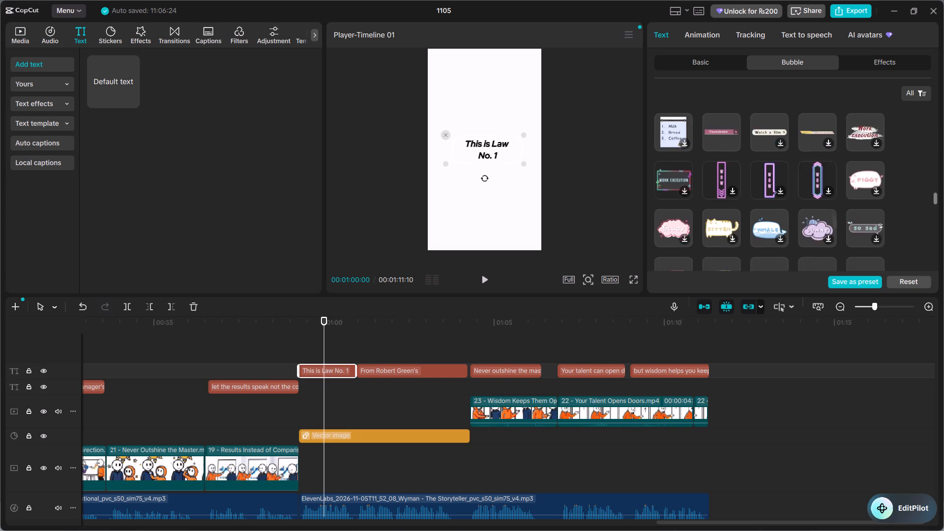
pyautogui.moveTo(837, 233); pyautogui.dragTo(837, 236)
pyautogui.moveTo(821, 160); pyautogui.dragTo(830, 232)
pyautogui.moveTo(817, 177); pyautogui.dragTo(823, 239)
pyautogui.moveTo(807, 175); pyautogui.dragTo(813, 246)
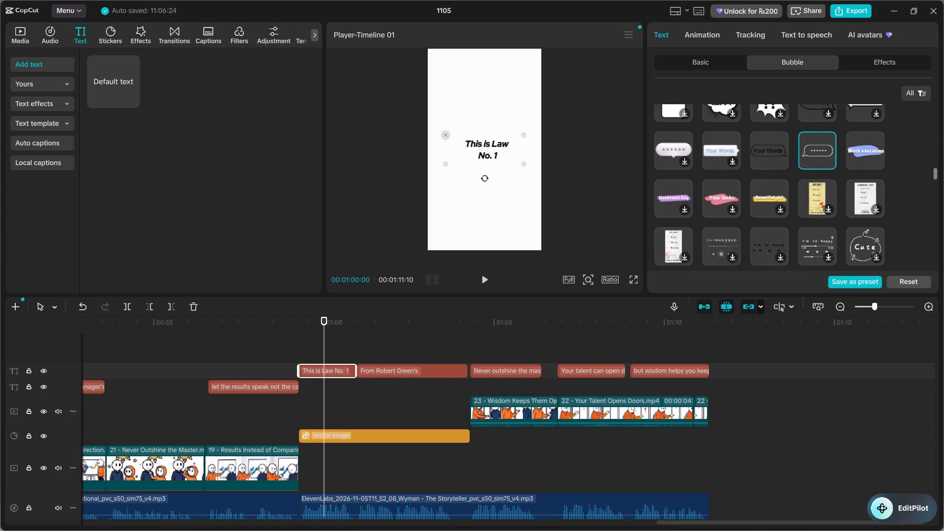
pyautogui.moveTo(805, 190); pyautogui.dragTo(808, 248)
pyautogui.moveTo(806, 241); pyautogui.dragTo(818, 177)
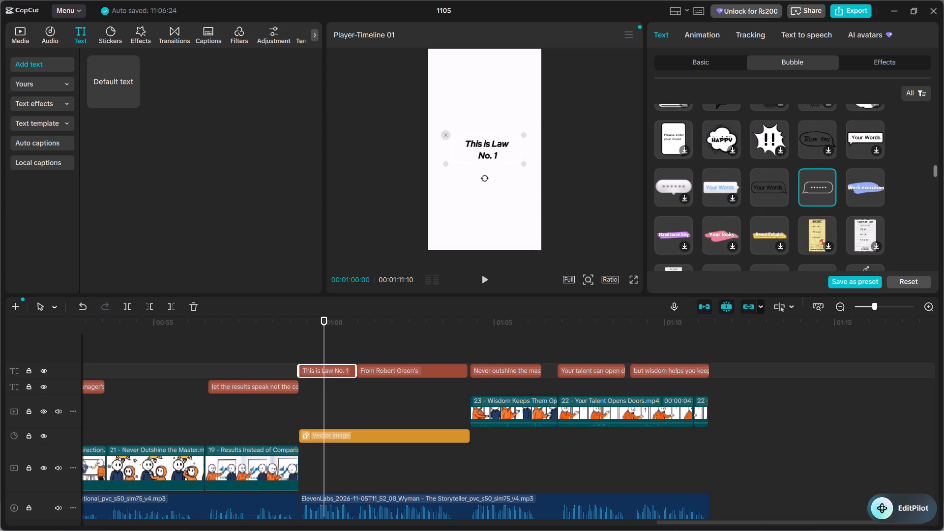
pyautogui.click(771, 187)
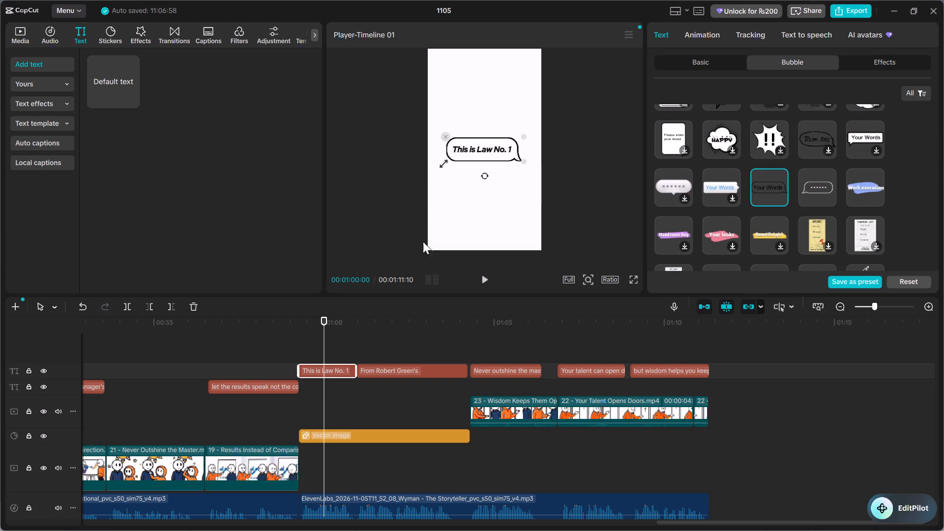
# Enlarge the "This is Law No. 1" speech bubble so it spans most of the frame width.
pyautogui.moveTo(445, 162); pyautogui.dragTo(442, 162)
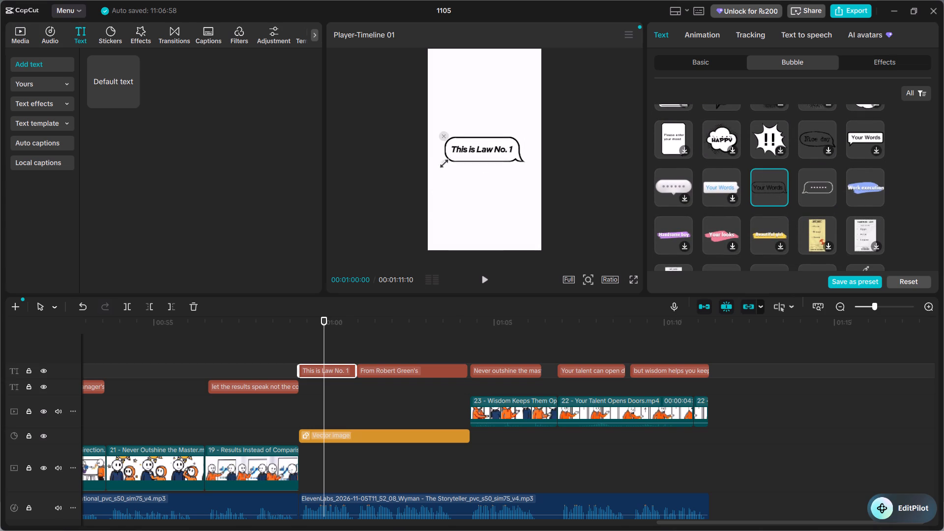
pyautogui.moveTo(442, 162); pyautogui.dragTo(428, 163)
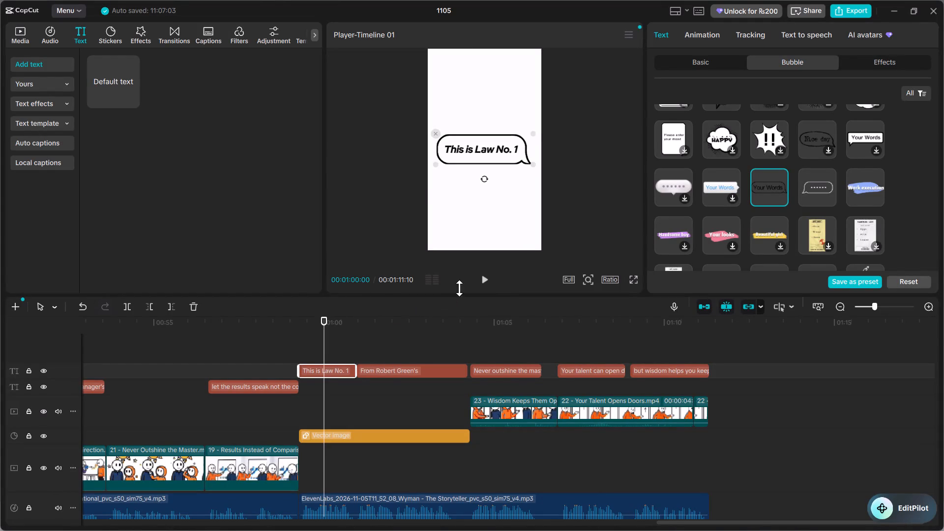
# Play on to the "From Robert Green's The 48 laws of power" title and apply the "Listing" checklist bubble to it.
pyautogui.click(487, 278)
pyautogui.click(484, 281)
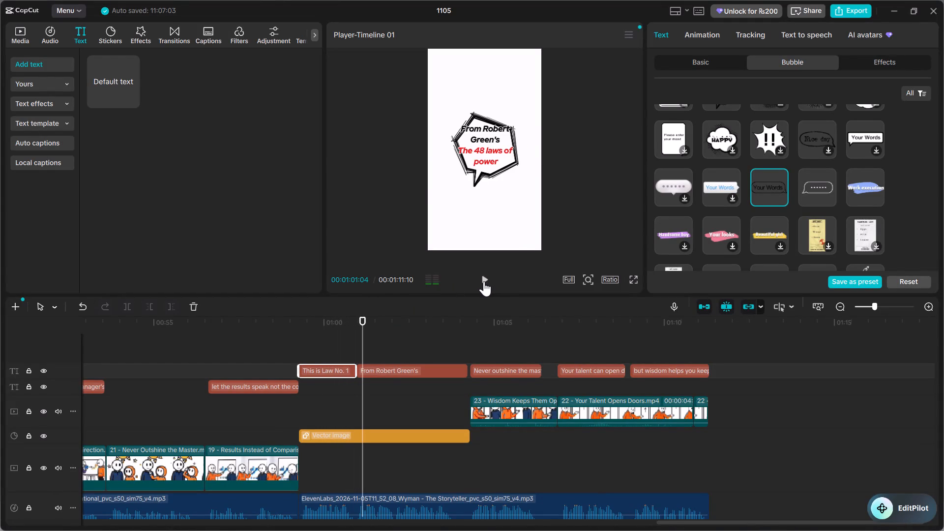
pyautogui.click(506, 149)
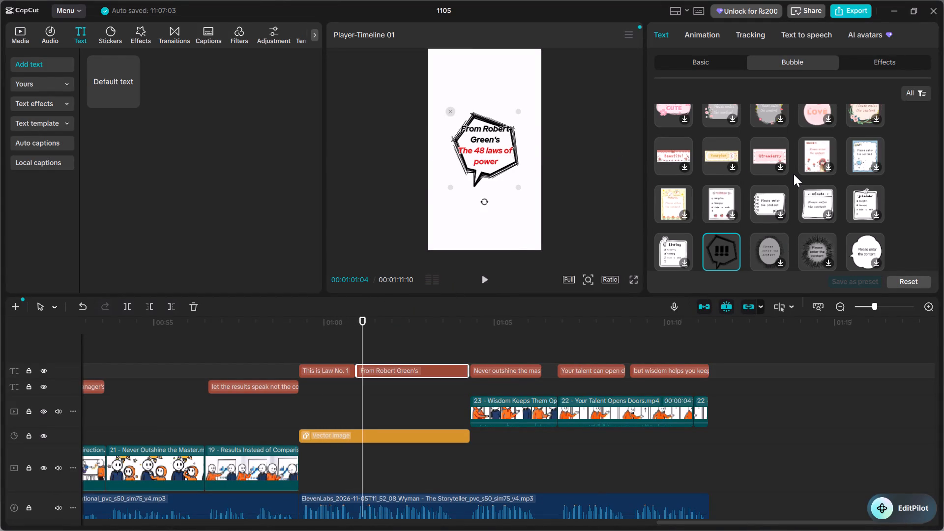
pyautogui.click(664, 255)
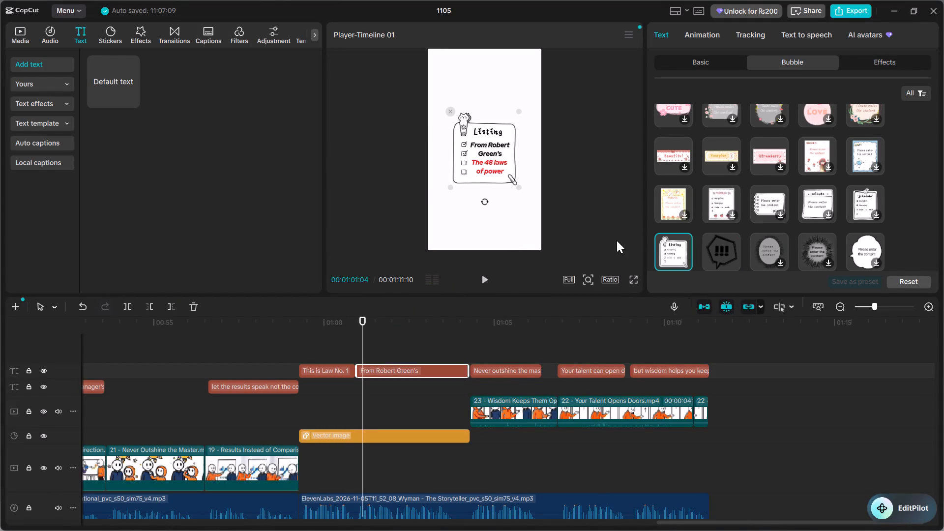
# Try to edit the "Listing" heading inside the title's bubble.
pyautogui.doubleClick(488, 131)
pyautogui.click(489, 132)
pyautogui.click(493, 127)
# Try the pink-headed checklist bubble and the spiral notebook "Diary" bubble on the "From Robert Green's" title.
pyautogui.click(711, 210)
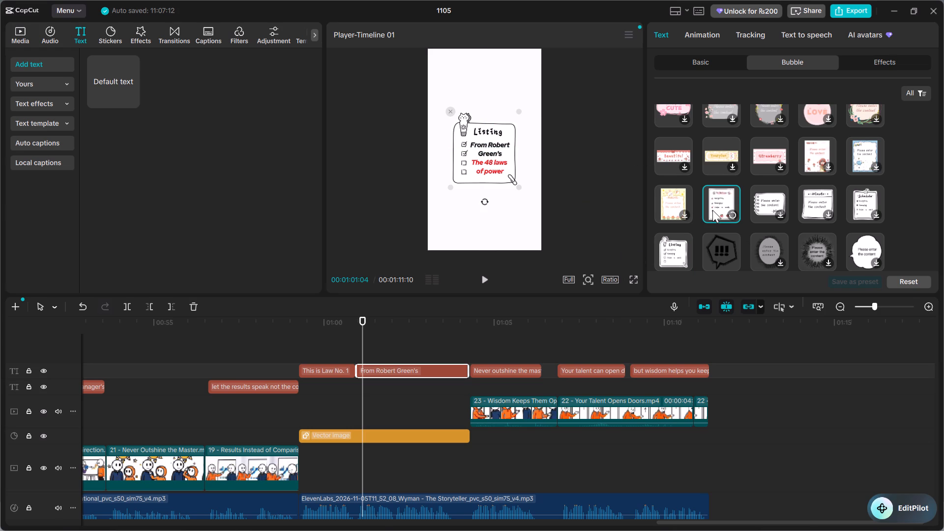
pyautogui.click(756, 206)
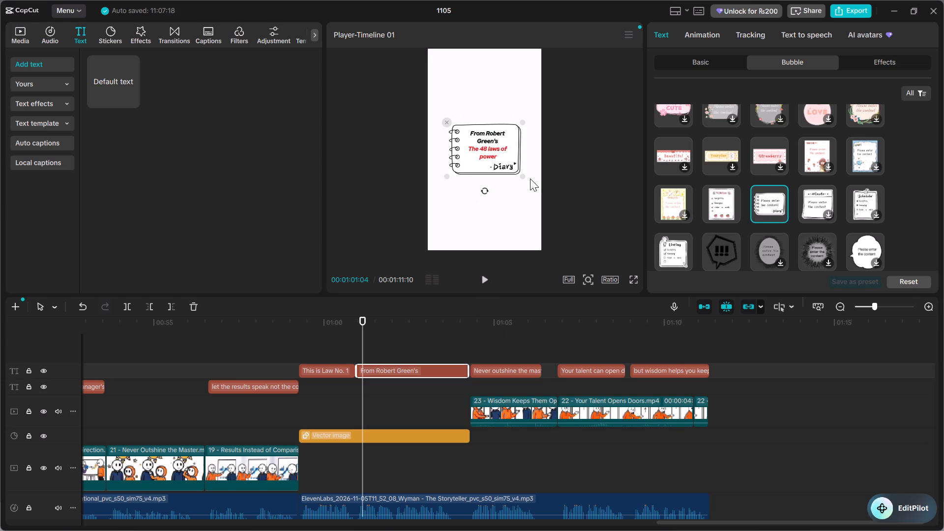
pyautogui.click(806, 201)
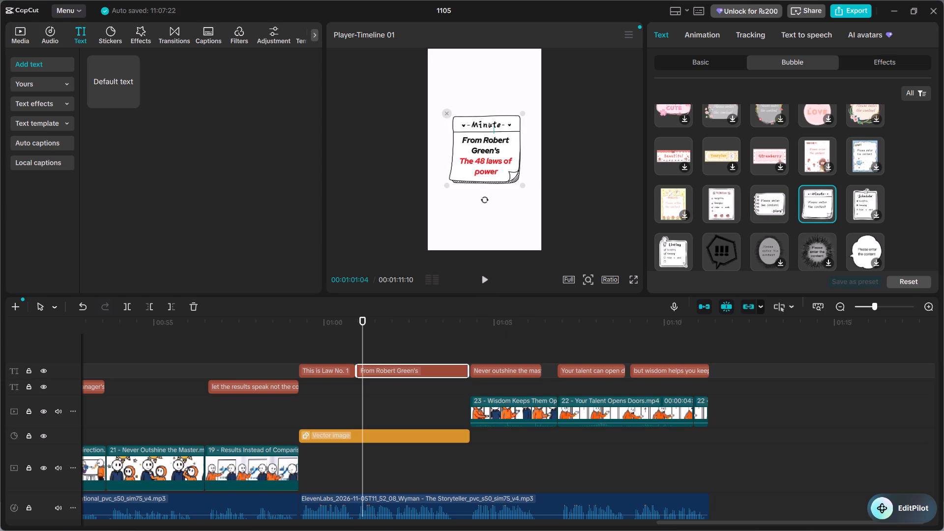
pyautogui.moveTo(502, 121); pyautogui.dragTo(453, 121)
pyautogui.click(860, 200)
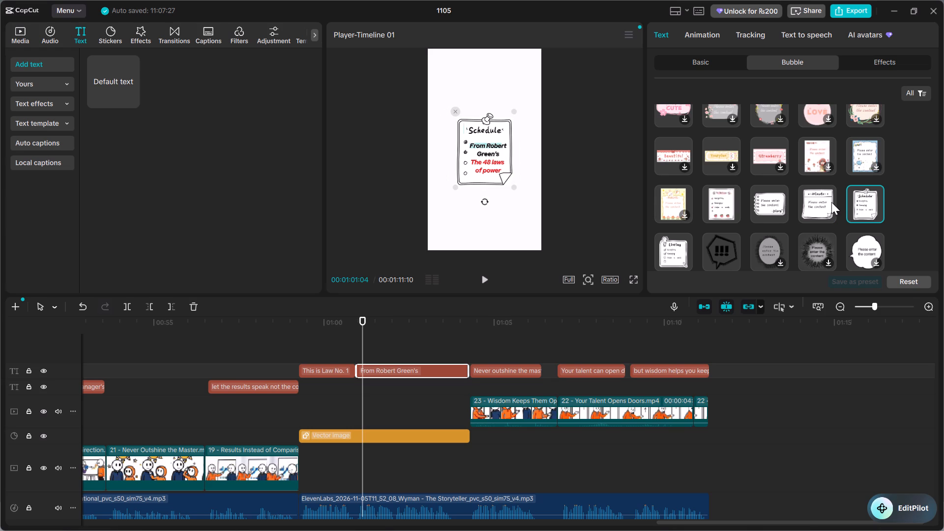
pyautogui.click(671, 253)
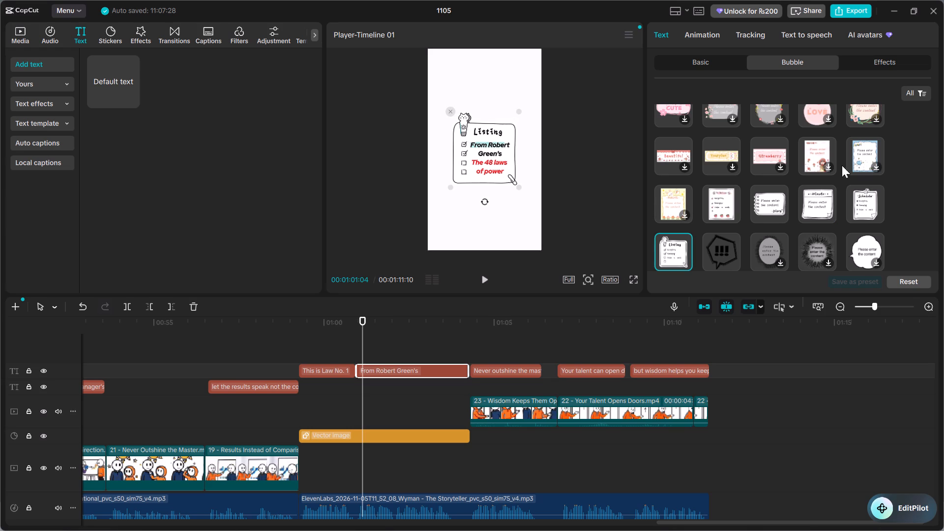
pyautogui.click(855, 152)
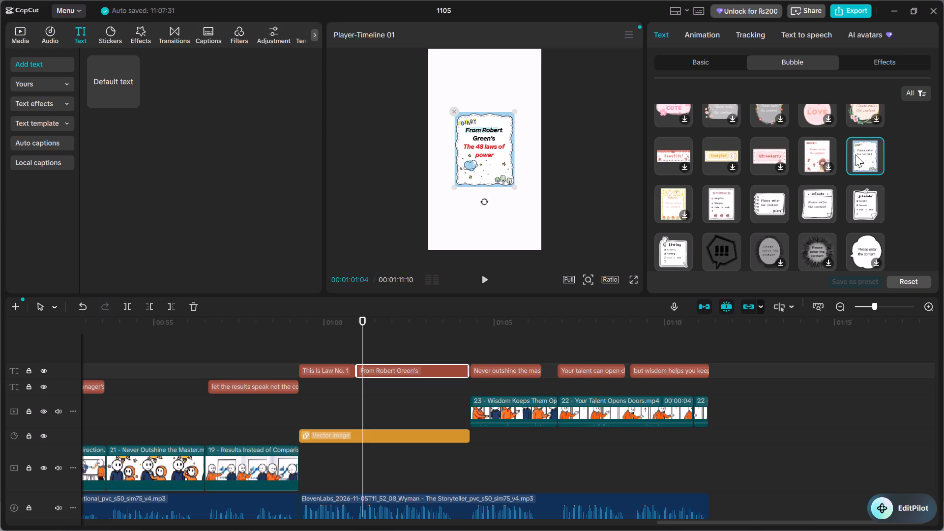
pyautogui.click(809, 207)
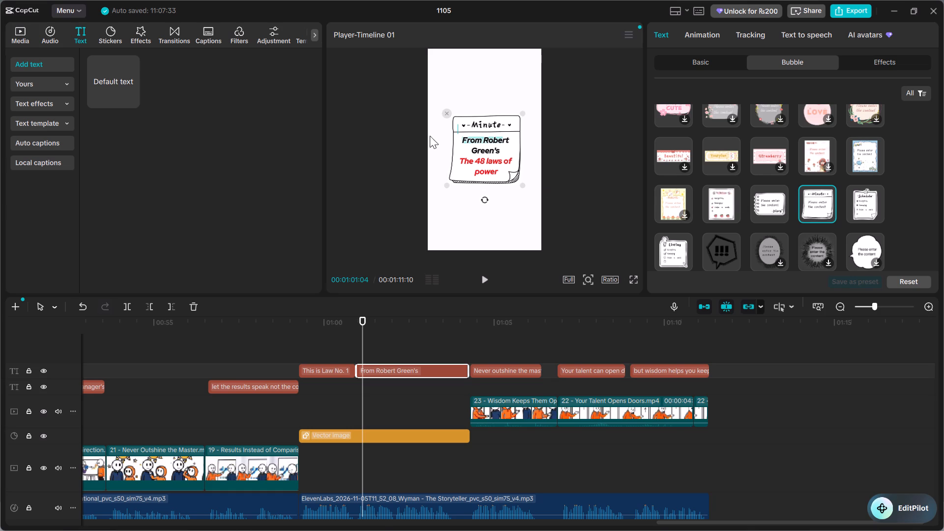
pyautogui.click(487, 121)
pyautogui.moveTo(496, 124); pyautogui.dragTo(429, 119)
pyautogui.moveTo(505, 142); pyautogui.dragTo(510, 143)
# Look through the title's text effects, bubble, animation and basic text settings for a way to edit the bubble heading.
pyautogui.click(865, 61)
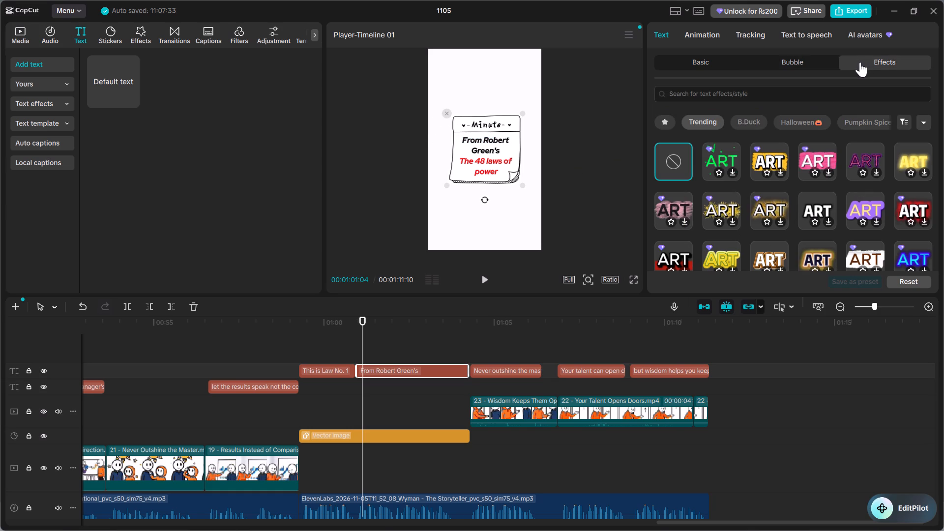
pyautogui.click(805, 62)
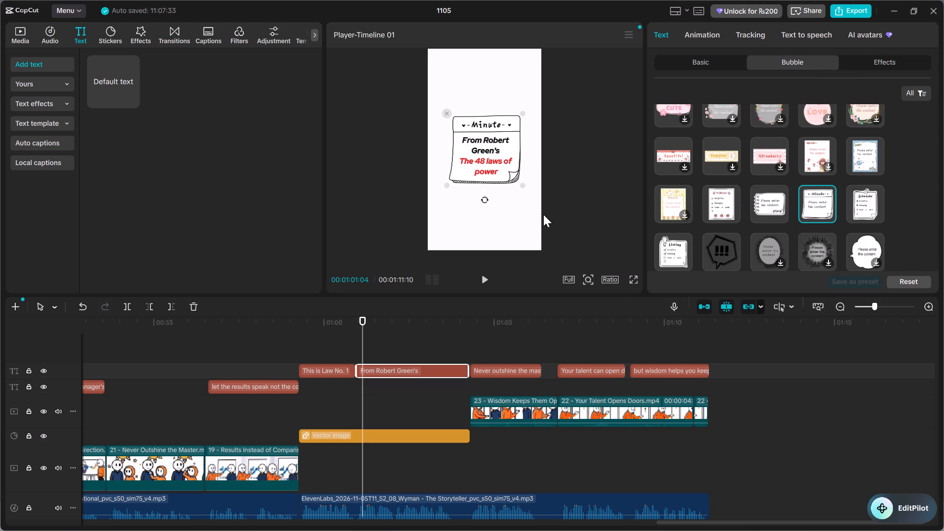
pyautogui.click(715, 28)
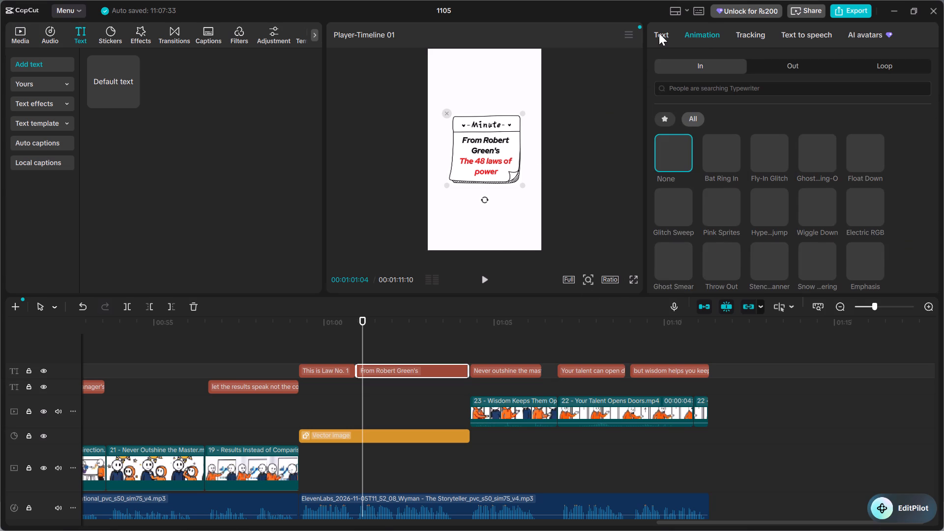
pyautogui.click(659, 33)
pyautogui.scroll(5, 883, 174)
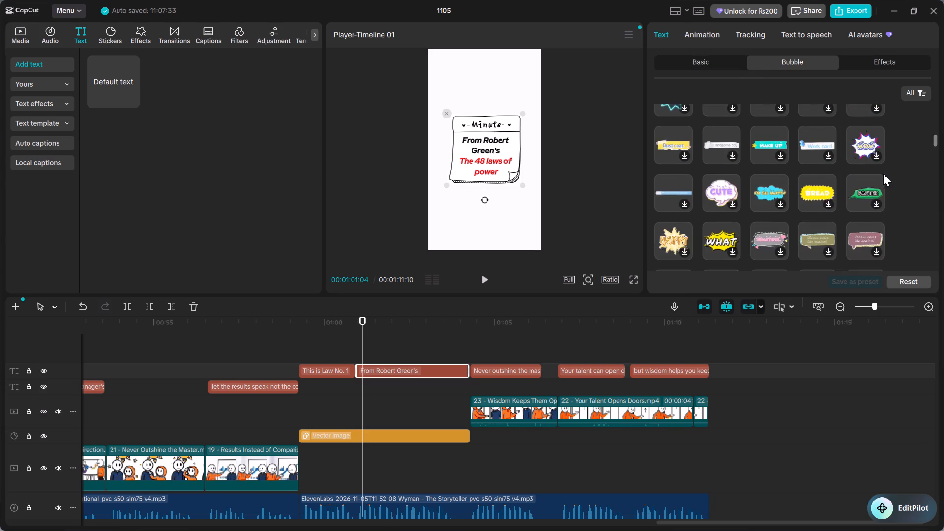
pyautogui.scroll(13, 885, 175)
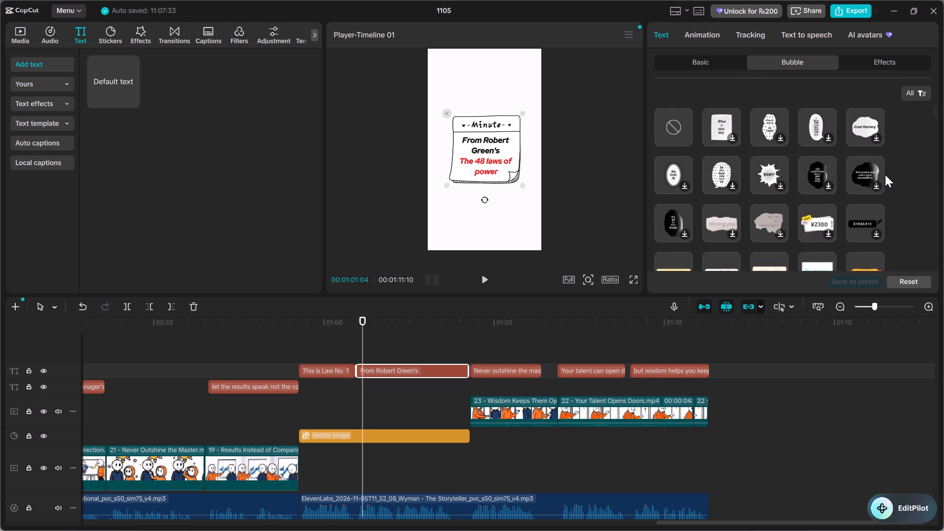
pyautogui.click(711, 67)
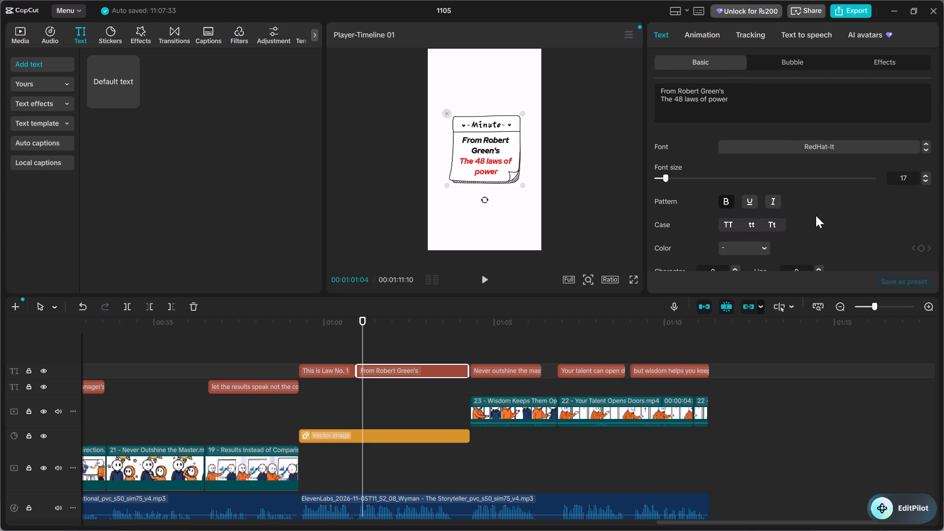
pyautogui.scroll(-6, 816, 215)
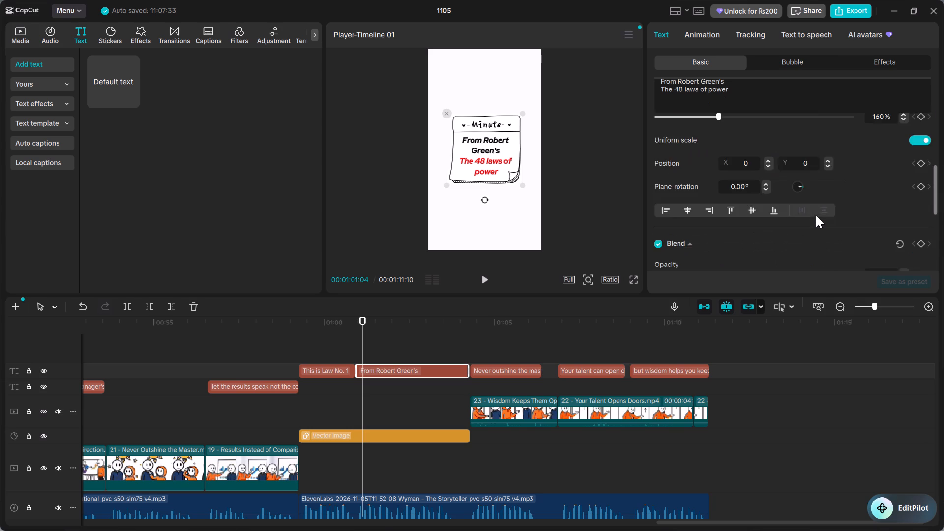
pyautogui.scroll(-7, 816, 215)
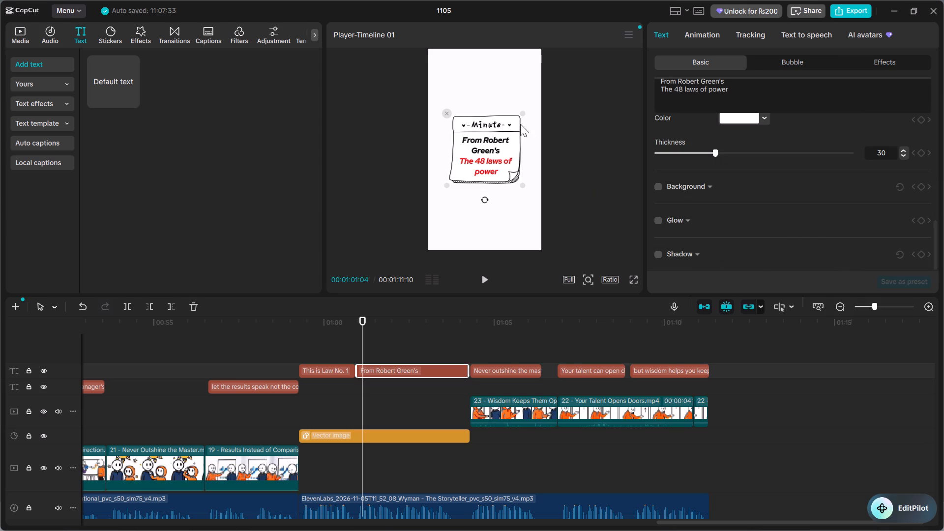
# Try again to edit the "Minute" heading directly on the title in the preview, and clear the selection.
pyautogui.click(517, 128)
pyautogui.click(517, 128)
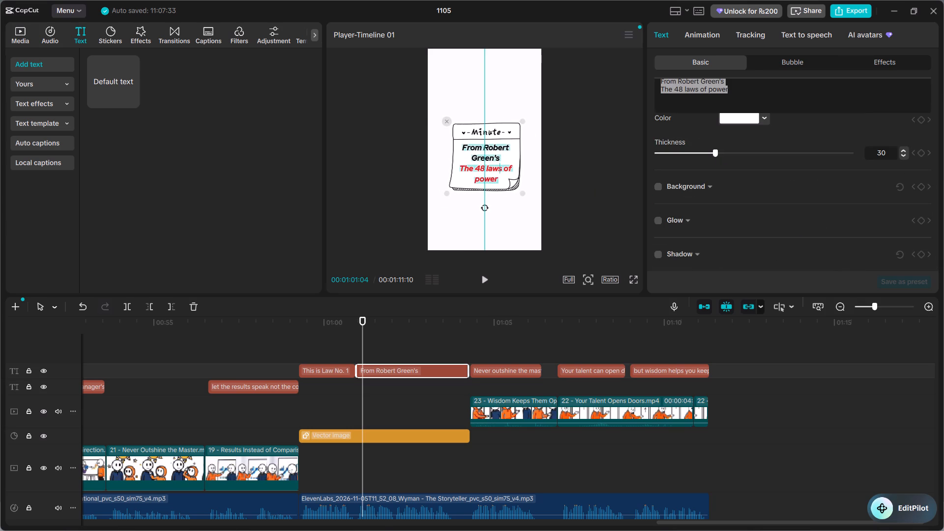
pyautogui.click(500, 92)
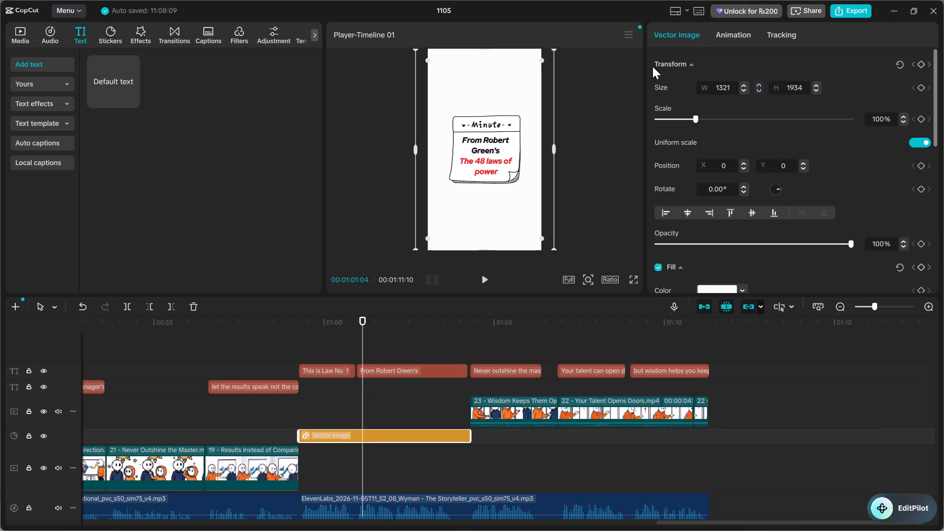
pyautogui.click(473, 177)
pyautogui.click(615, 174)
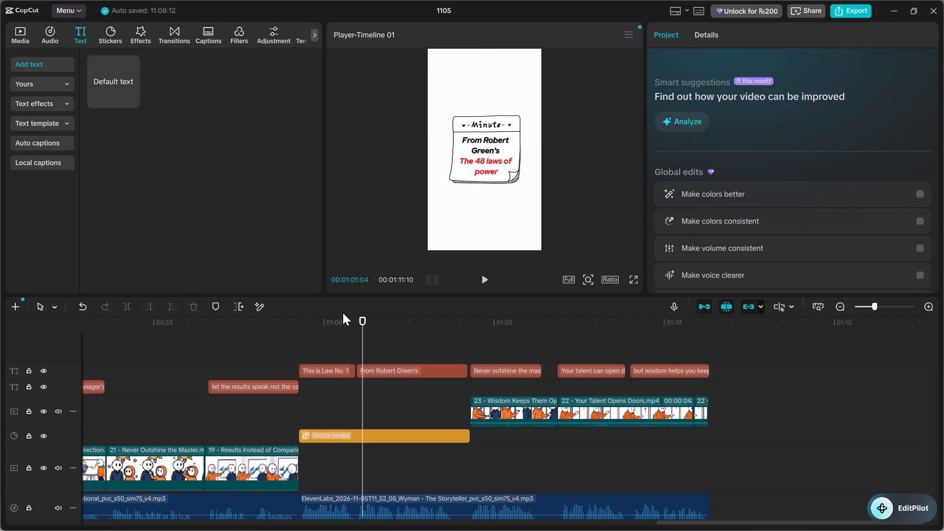
# Preview the closing section from the law title cards through the "but wisdom helps you keep them open" caption.
pyautogui.click(330, 323)
pyautogui.click(489, 289)
pyautogui.click(489, 284)
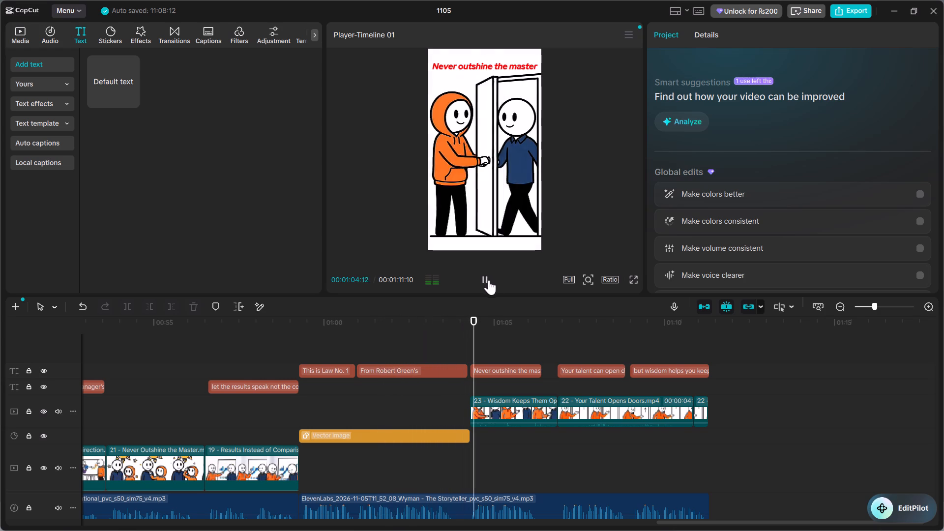
pyautogui.click(485, 281)
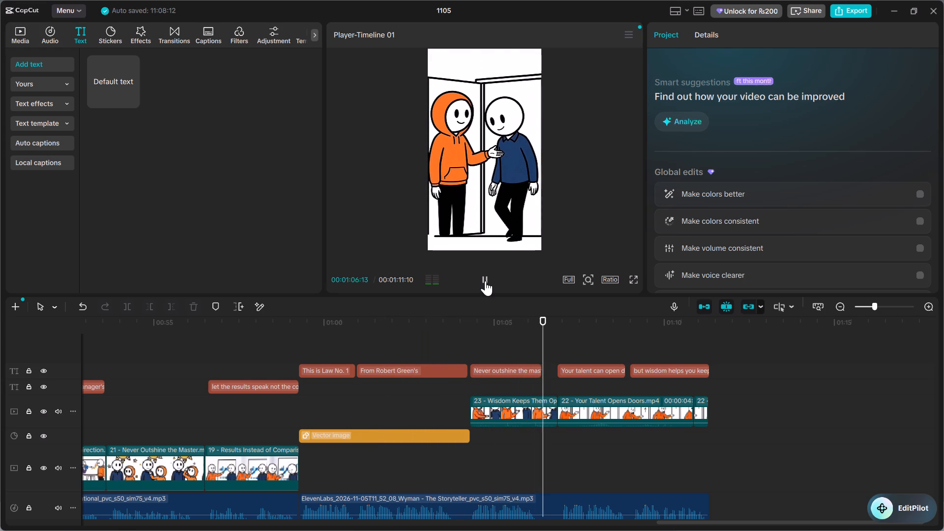
pyautogui.moveTo(550, 316); pyautogui.dragTo(617, 318)
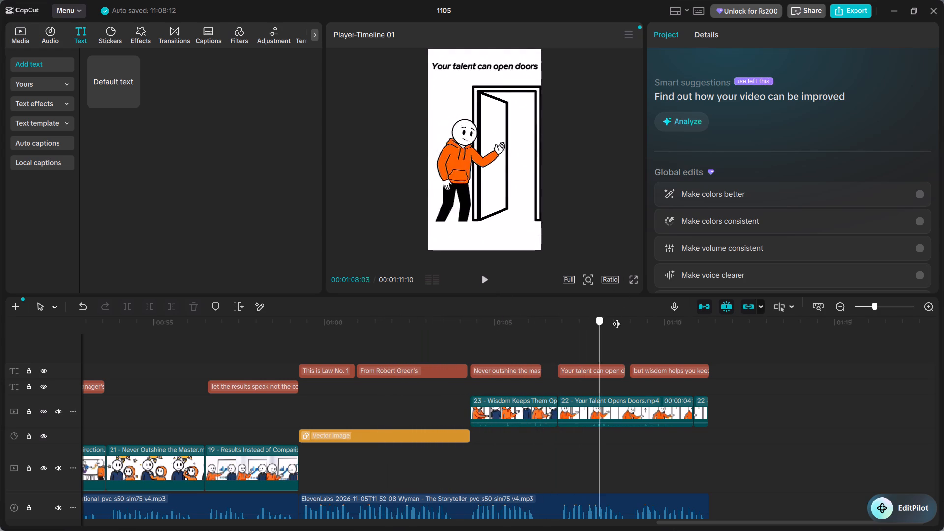
pyautogui.moveTo(617, 318); pyautogui.dragTo(683, 317)
# Export the video under the name "law 1" and close the export window without sharing it.
pyautogui.click(838, 8)
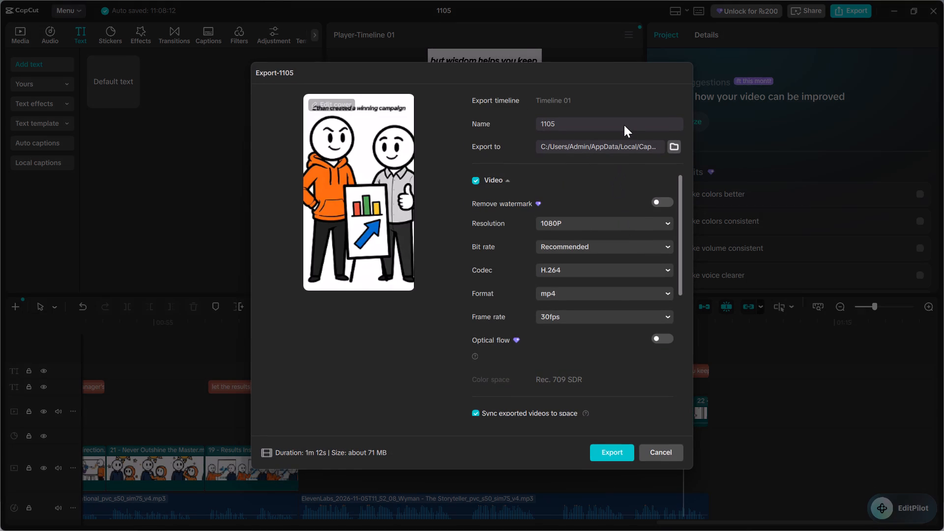
pyautogui.tripleClick(624, 121)
pyautogui.press('BackSpace')
pyautogui.write('la')
pyautogui.write('w 1')
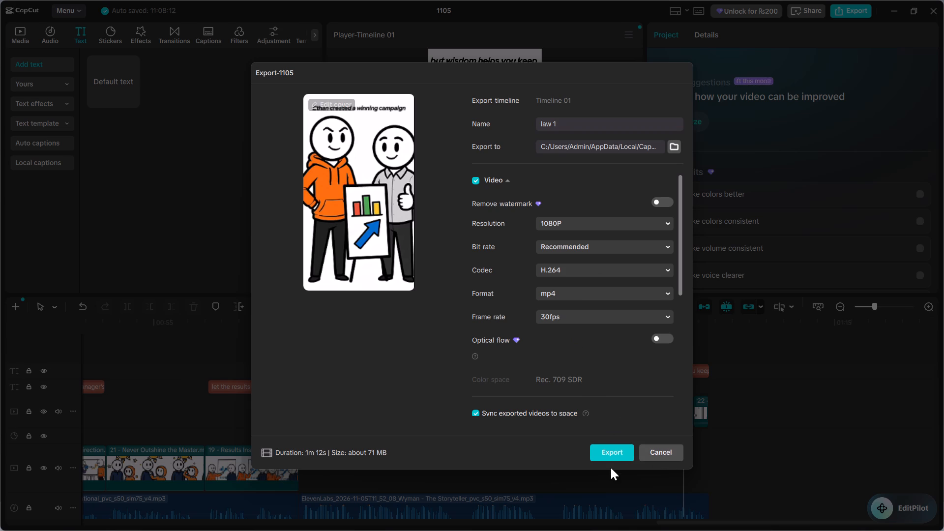
pyautogui.click(628, 456)
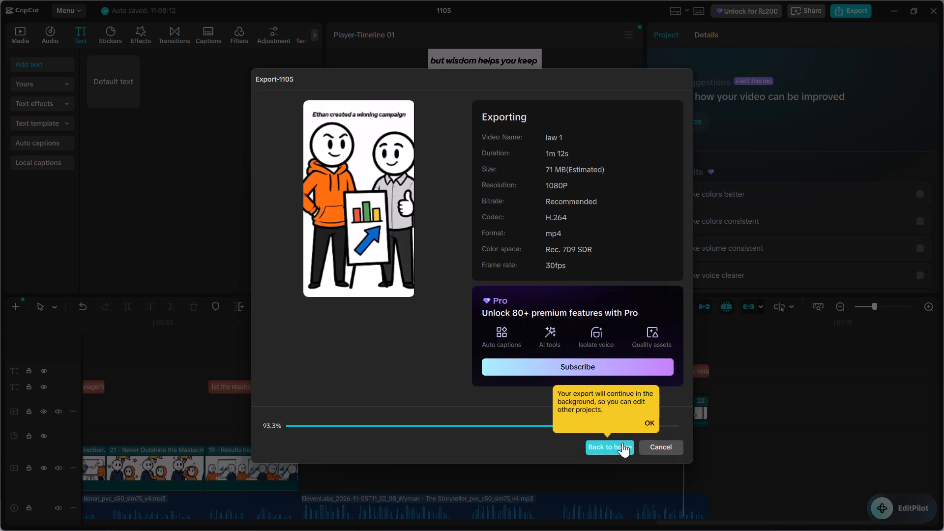
pyautogui.click(609, 446)
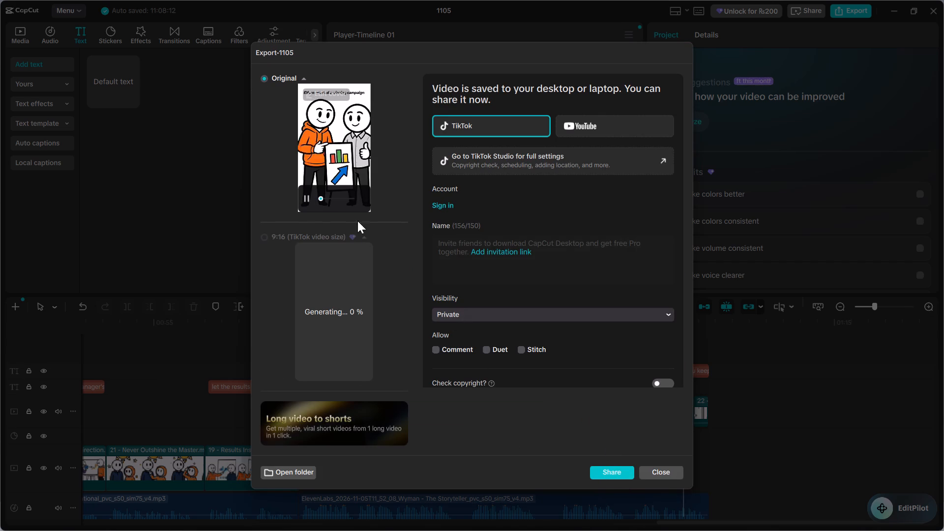
pyautogui.click(306, 195)
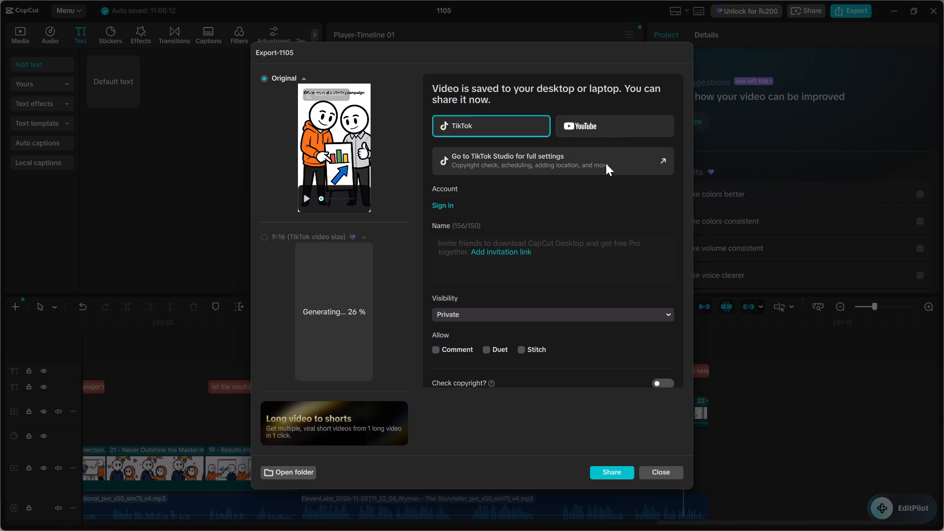
pyautogui.scroll(-1, 582, 278)
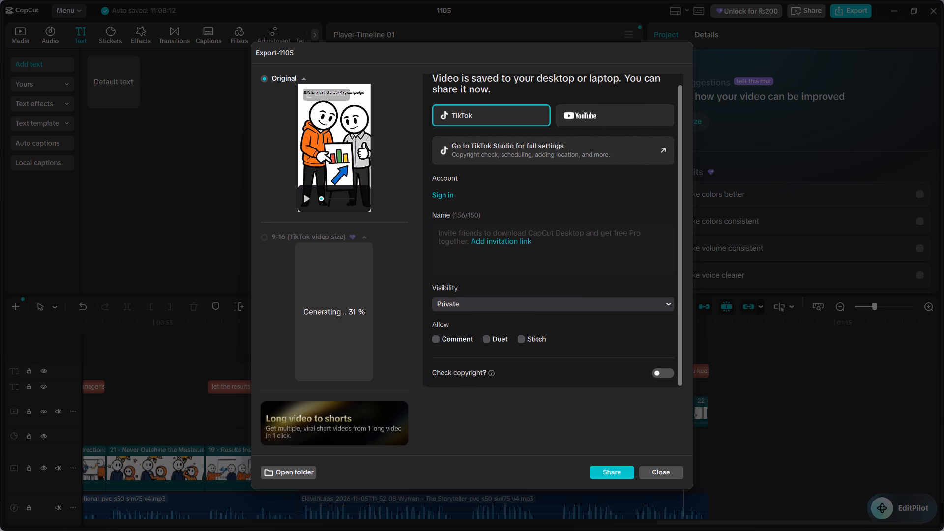
pyautogui.scroll(-3, 582, 289)
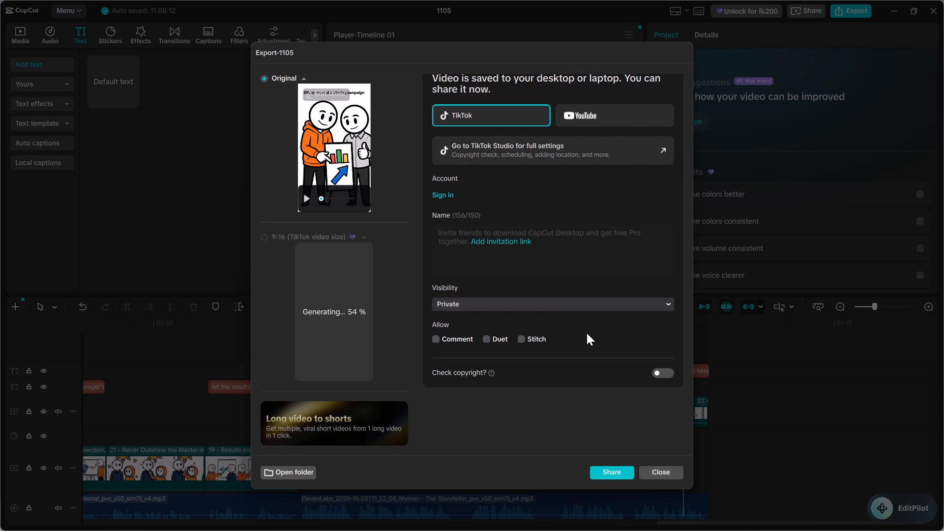
pyautogui.press('Escape')
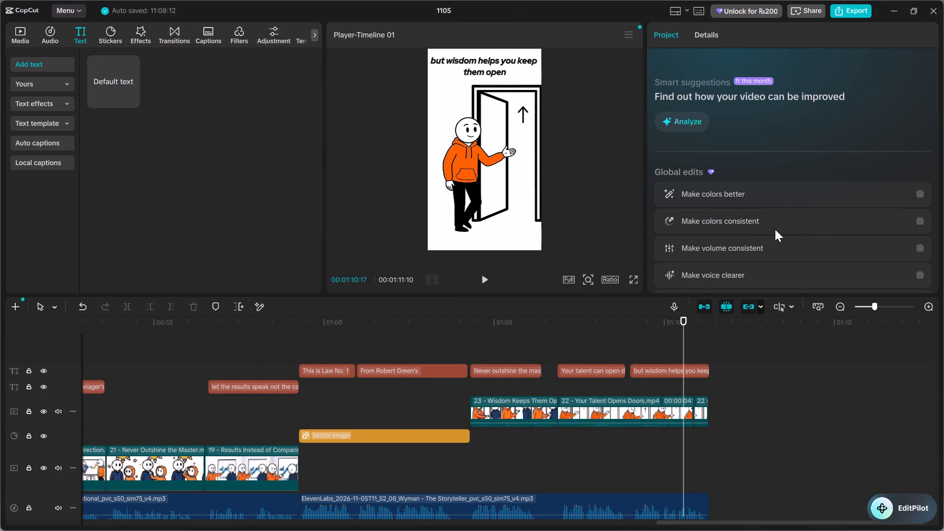
pyautogui.press('Escape')
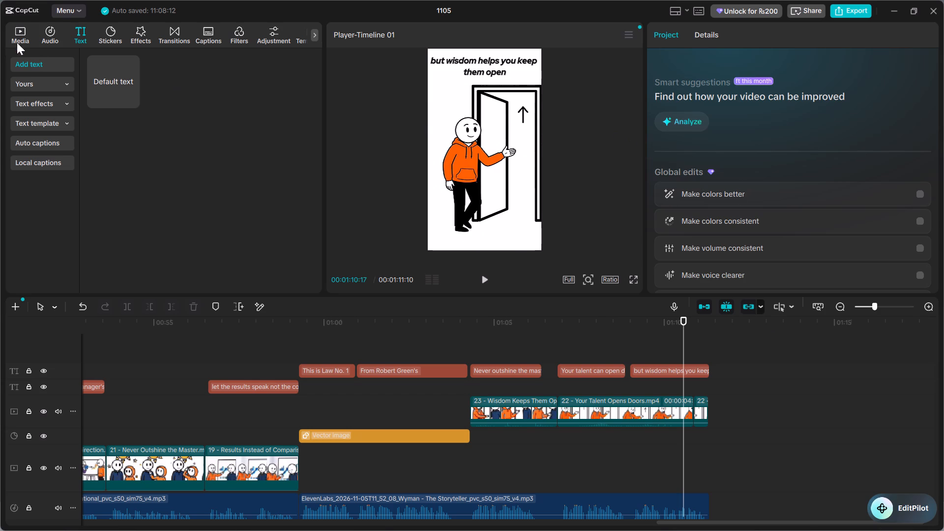
# Review the "This is Law No. 1" and "From Robert Green's" title cards once more in the preview.
pyautogui.click(28, 35)
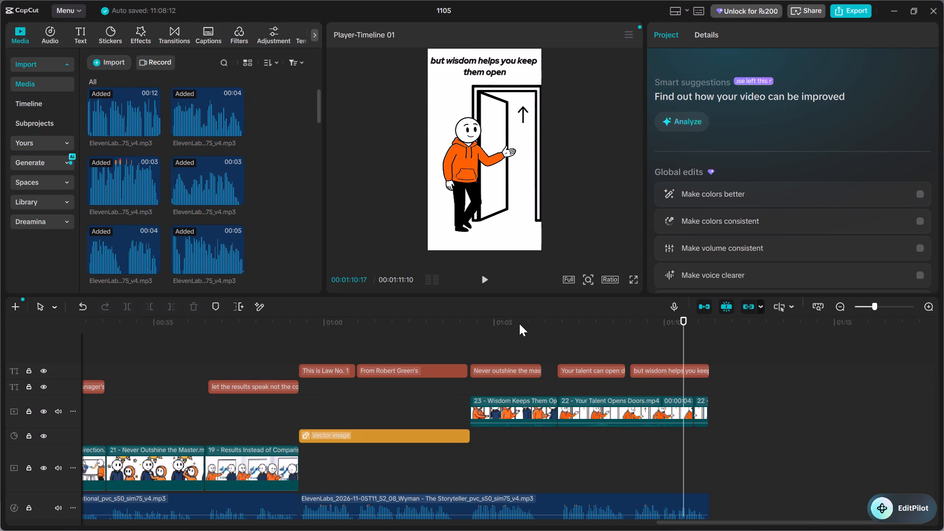
pyautogui.moveTo(519, 323); pyautogui.dragTo(307, 320)
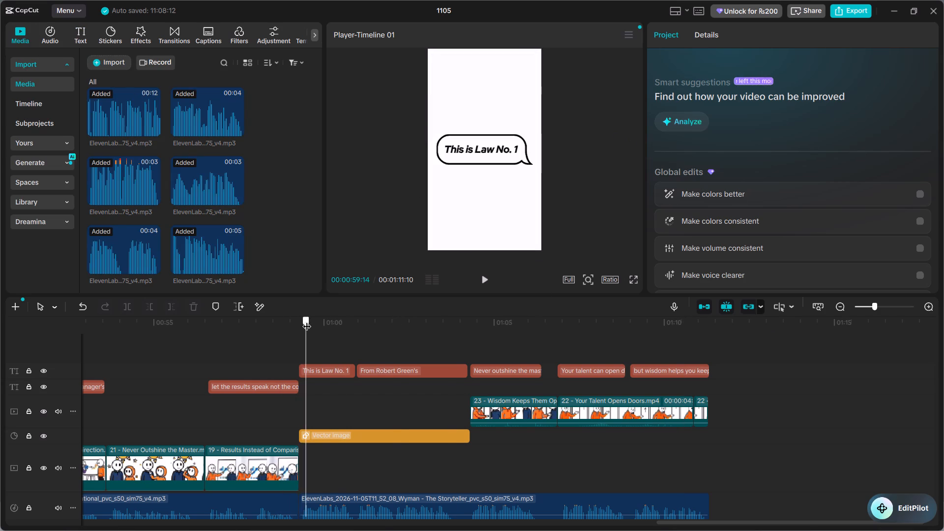
pyautogui.moveTo(307, 320); pyautogui.dragTo(381, 327)
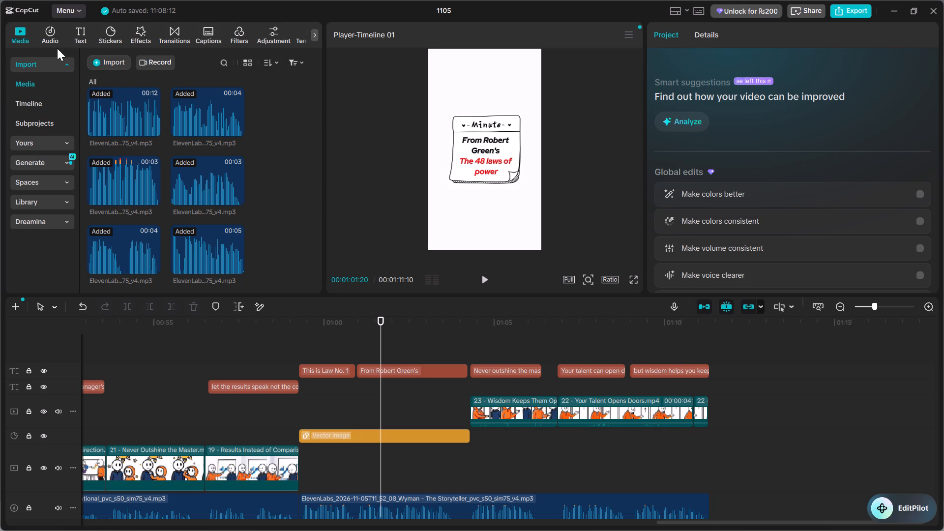
pyautogui.click(69, 2)
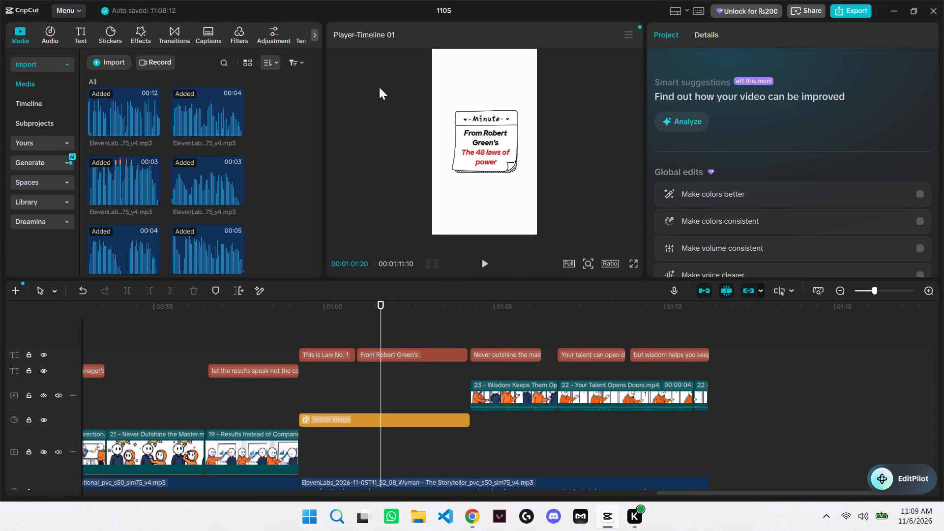
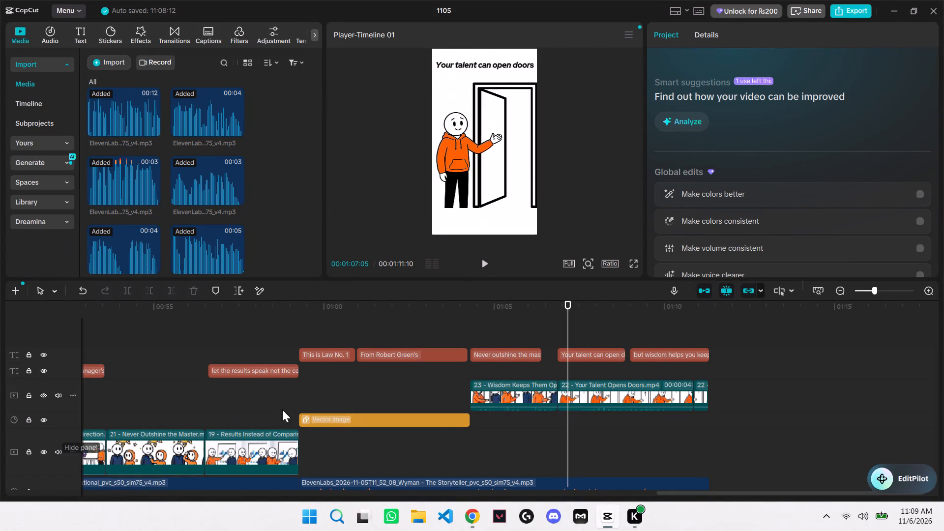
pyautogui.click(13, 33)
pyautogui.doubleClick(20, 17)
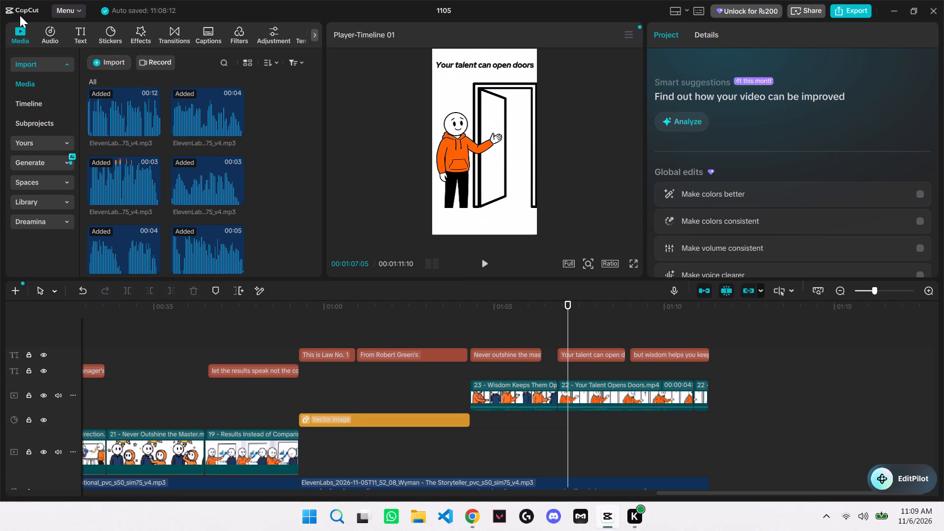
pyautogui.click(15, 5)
# Export the video again under the name 1105 with the default settings, and go back to home while it exports.
pyautogui.click(854, 7)
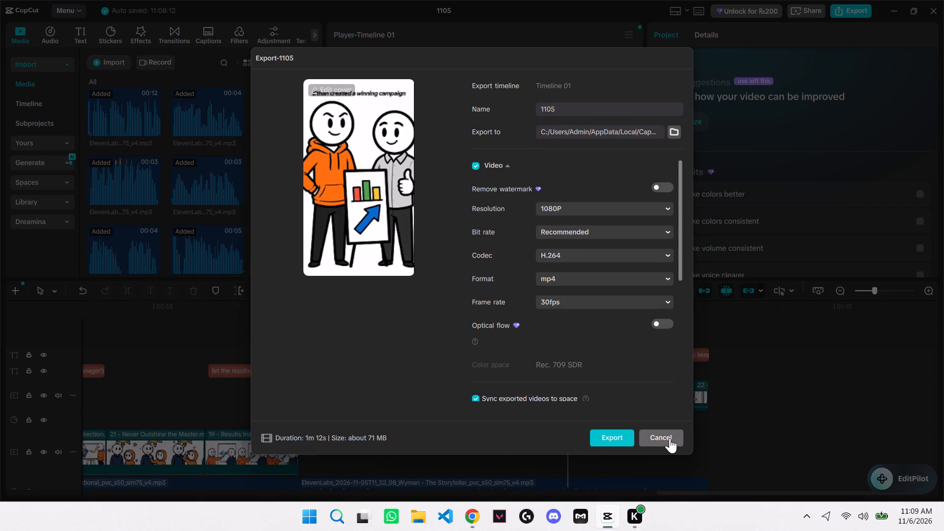
pyautogui.click(610, 437)
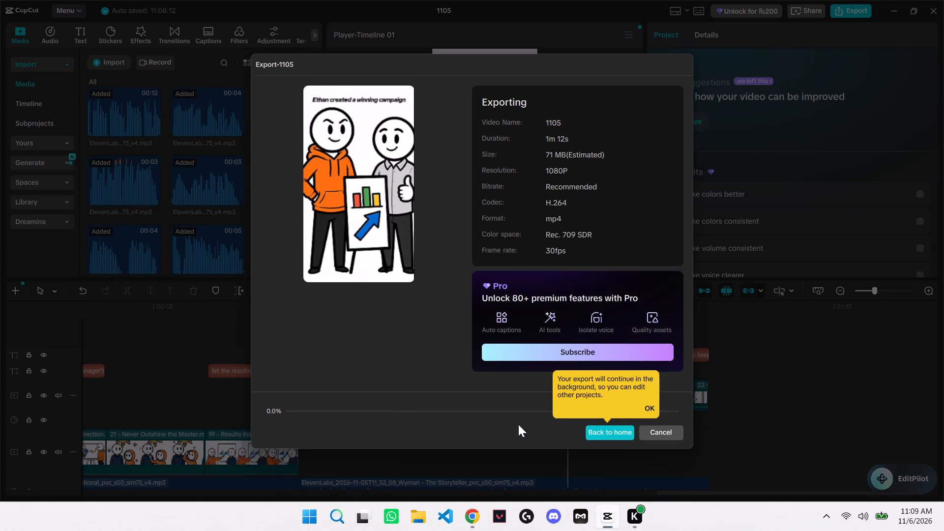
pyautogui.click(646, 404)
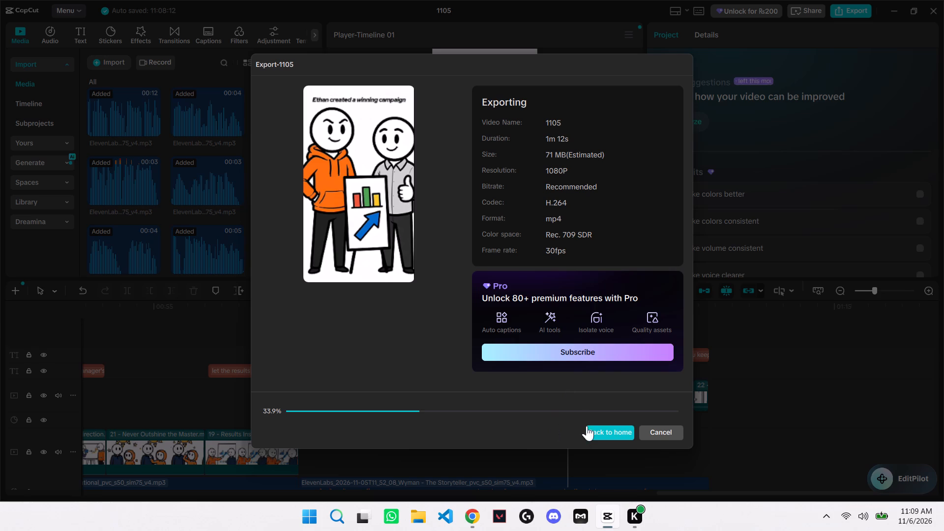
pyautogui.click(599, 435)
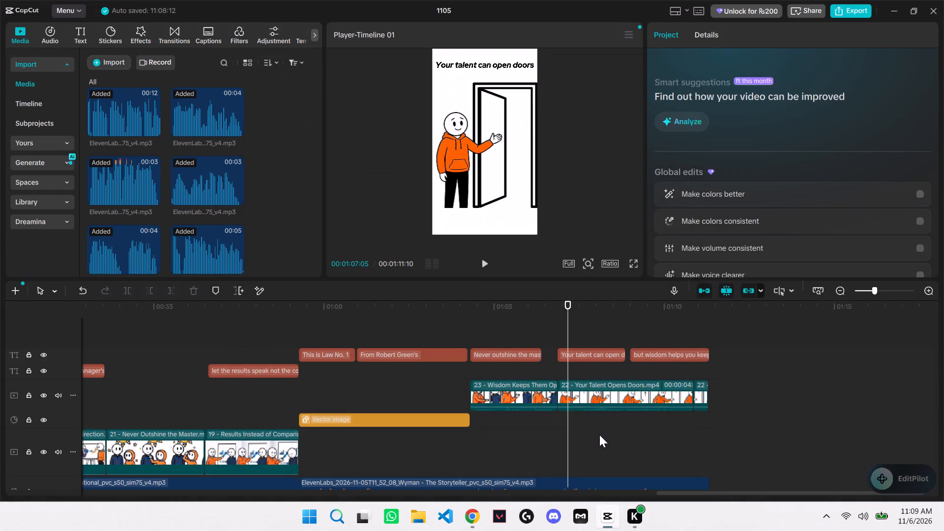